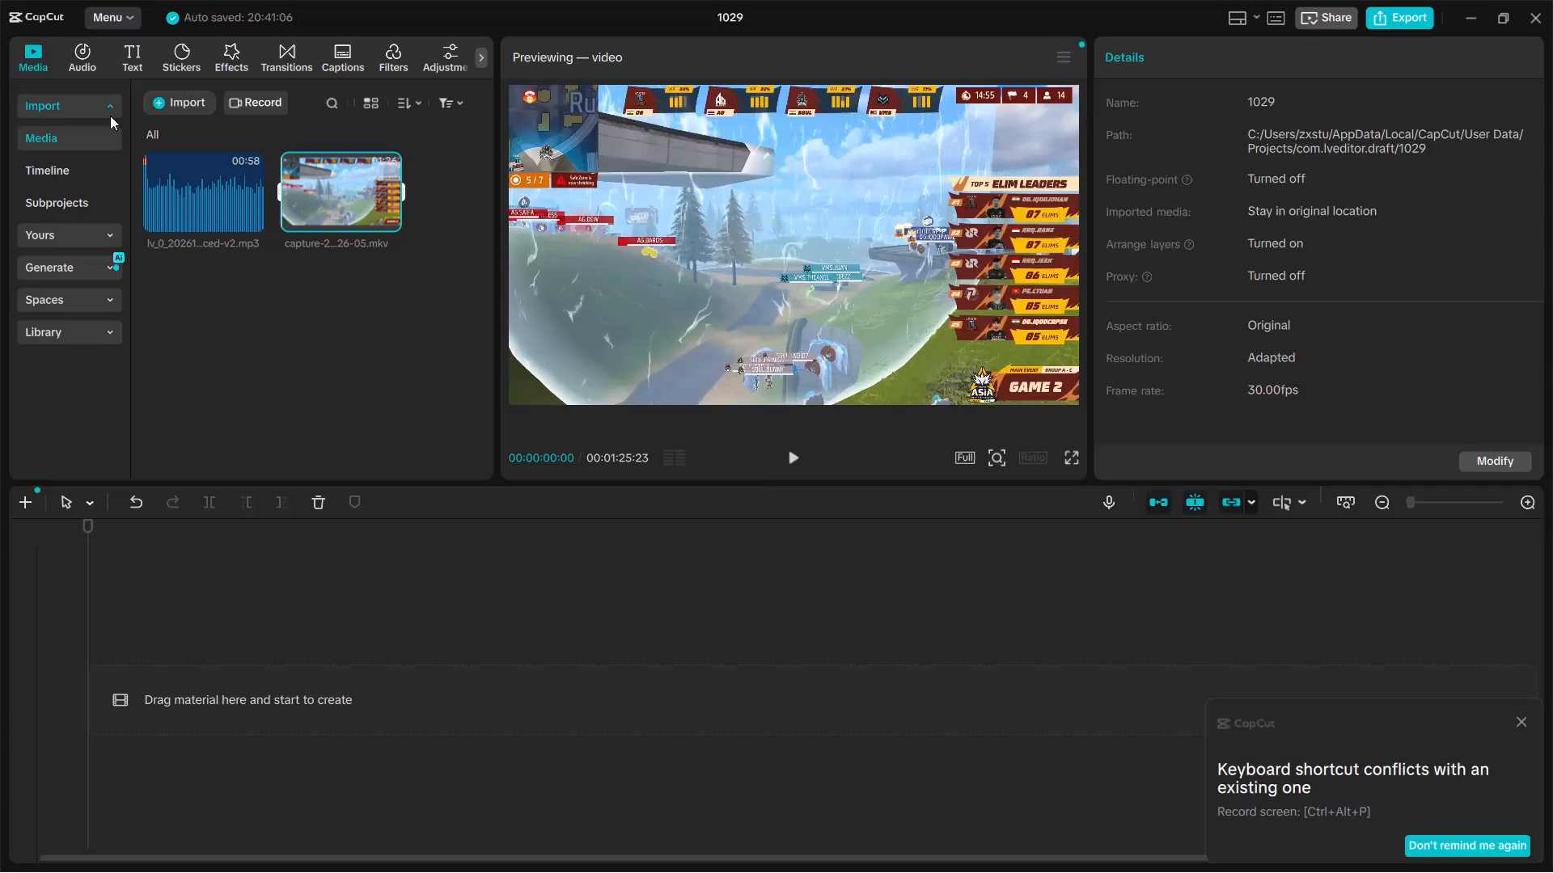
Start a media import and browse to the editing material folder inside the kaif folder on drive D.
click(174, 99)
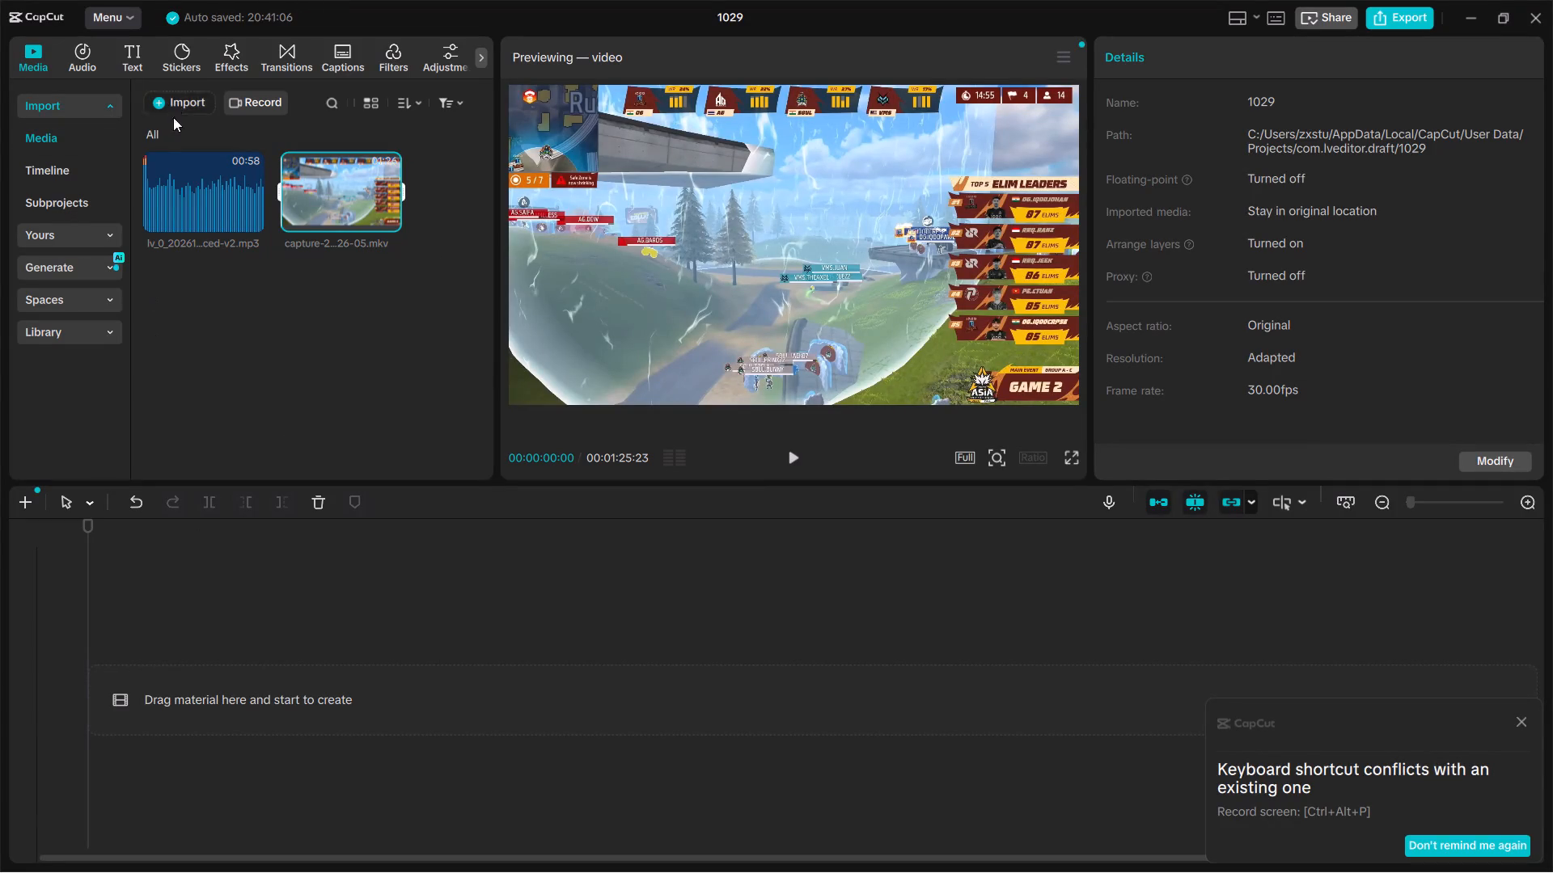
click(194, 141)
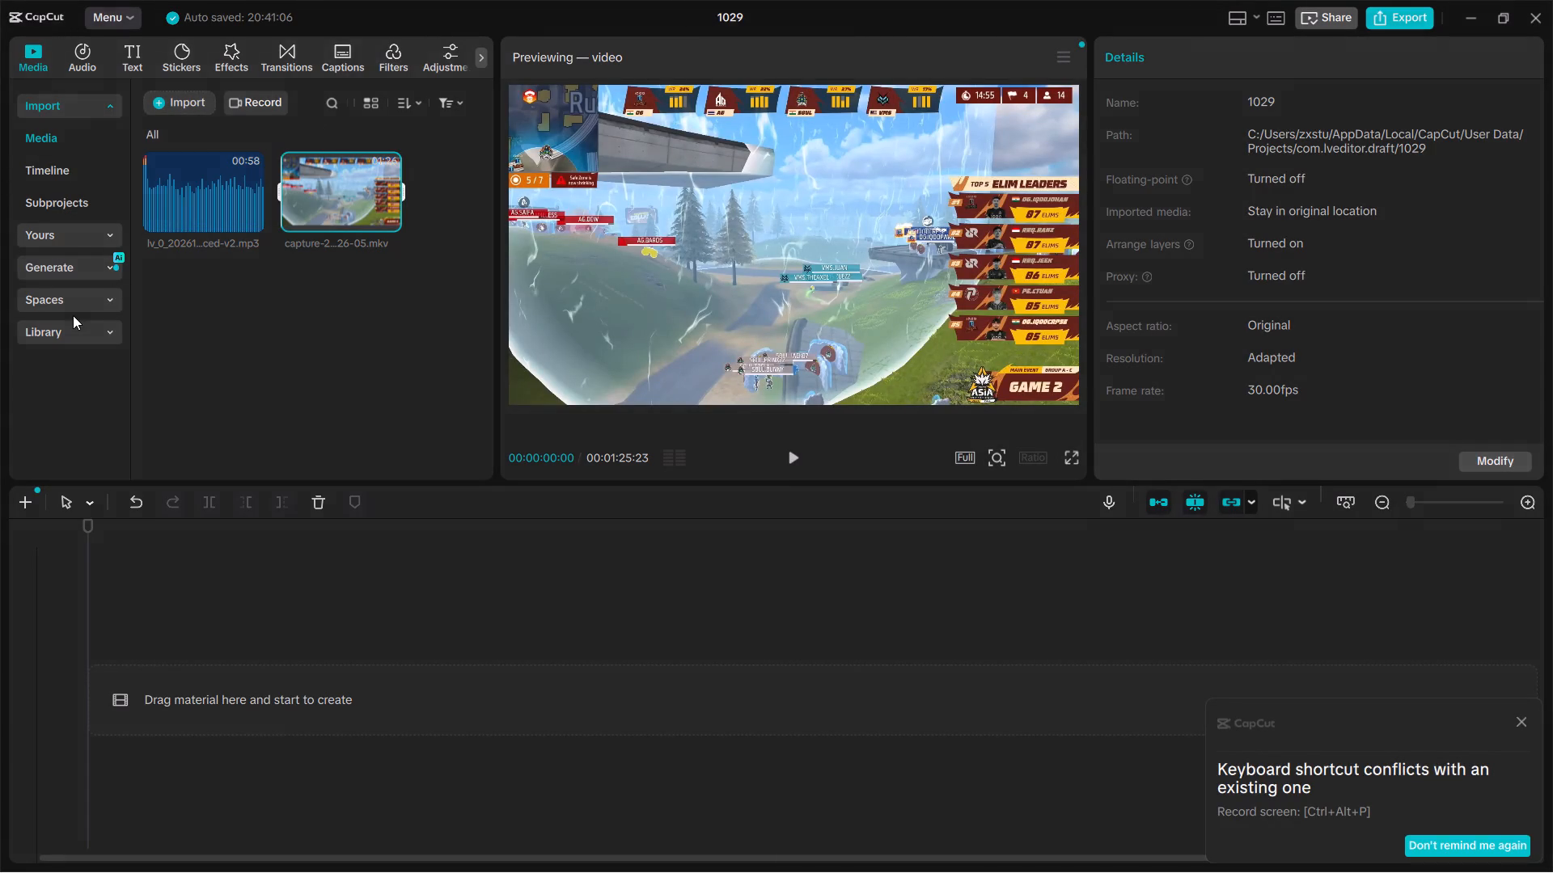
scroll(70, 250, down, 3)
click(86, 295)
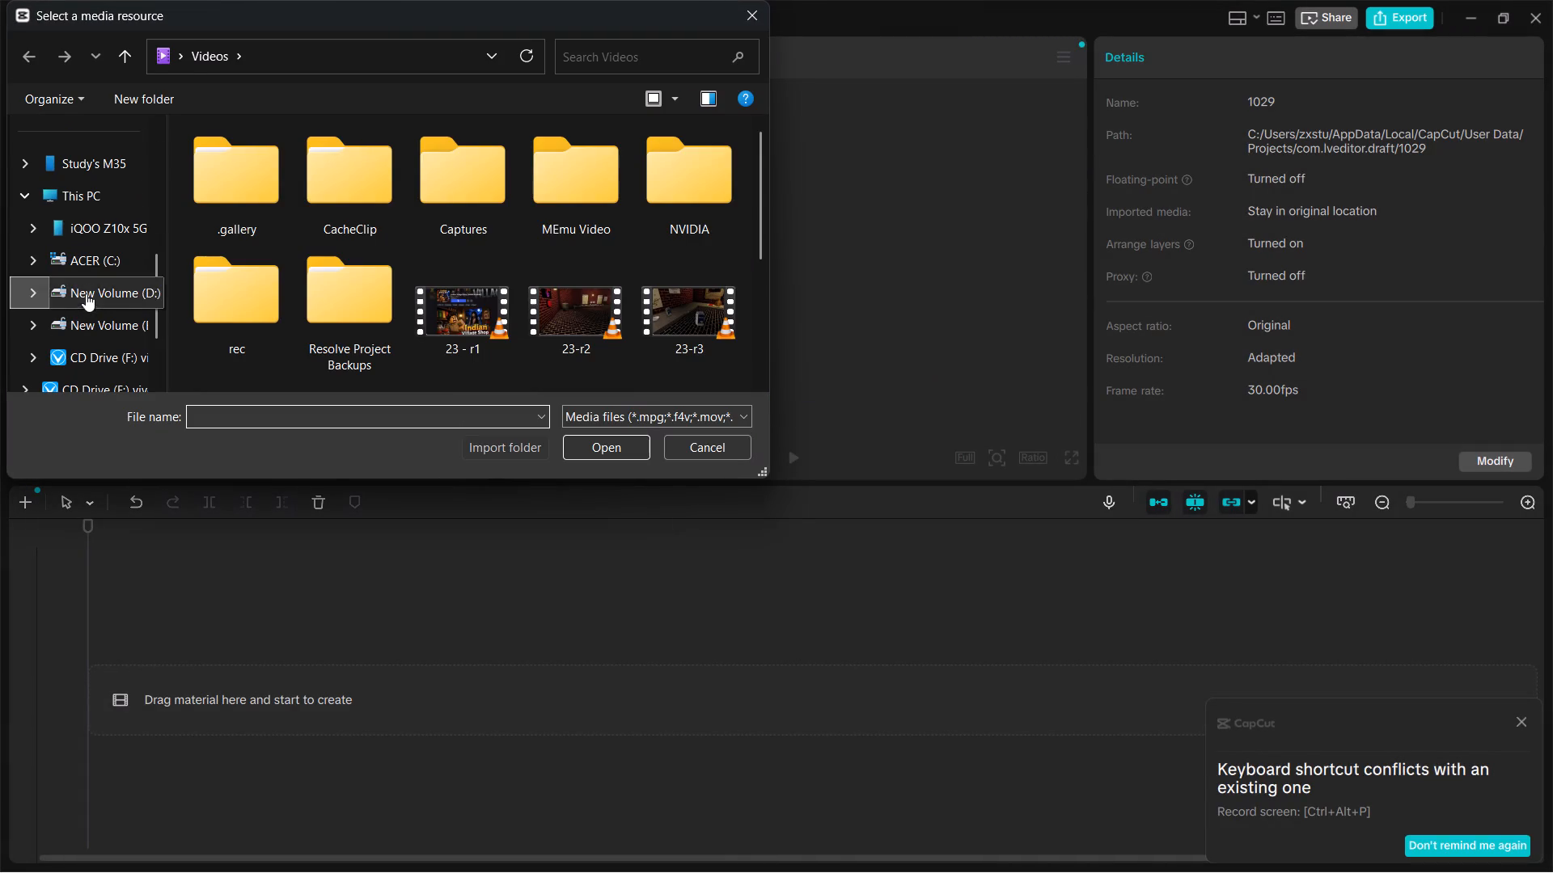
scroll(466, 221, down, 3)
scroll(334, 211, up, 1)
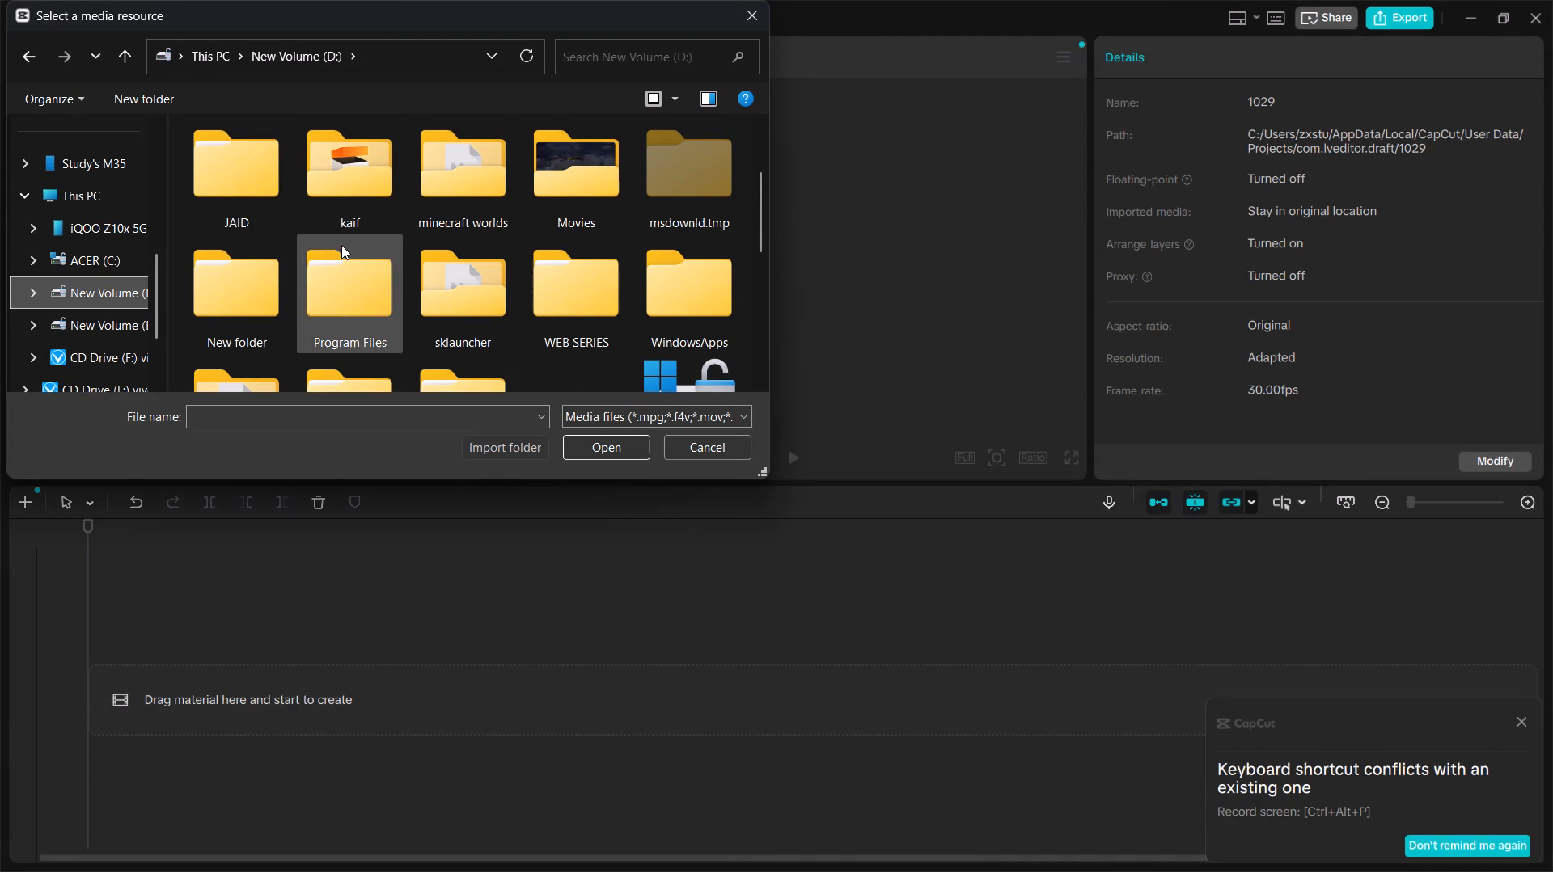
double_click(339, 210)
scroll(368, 217, down, 1)
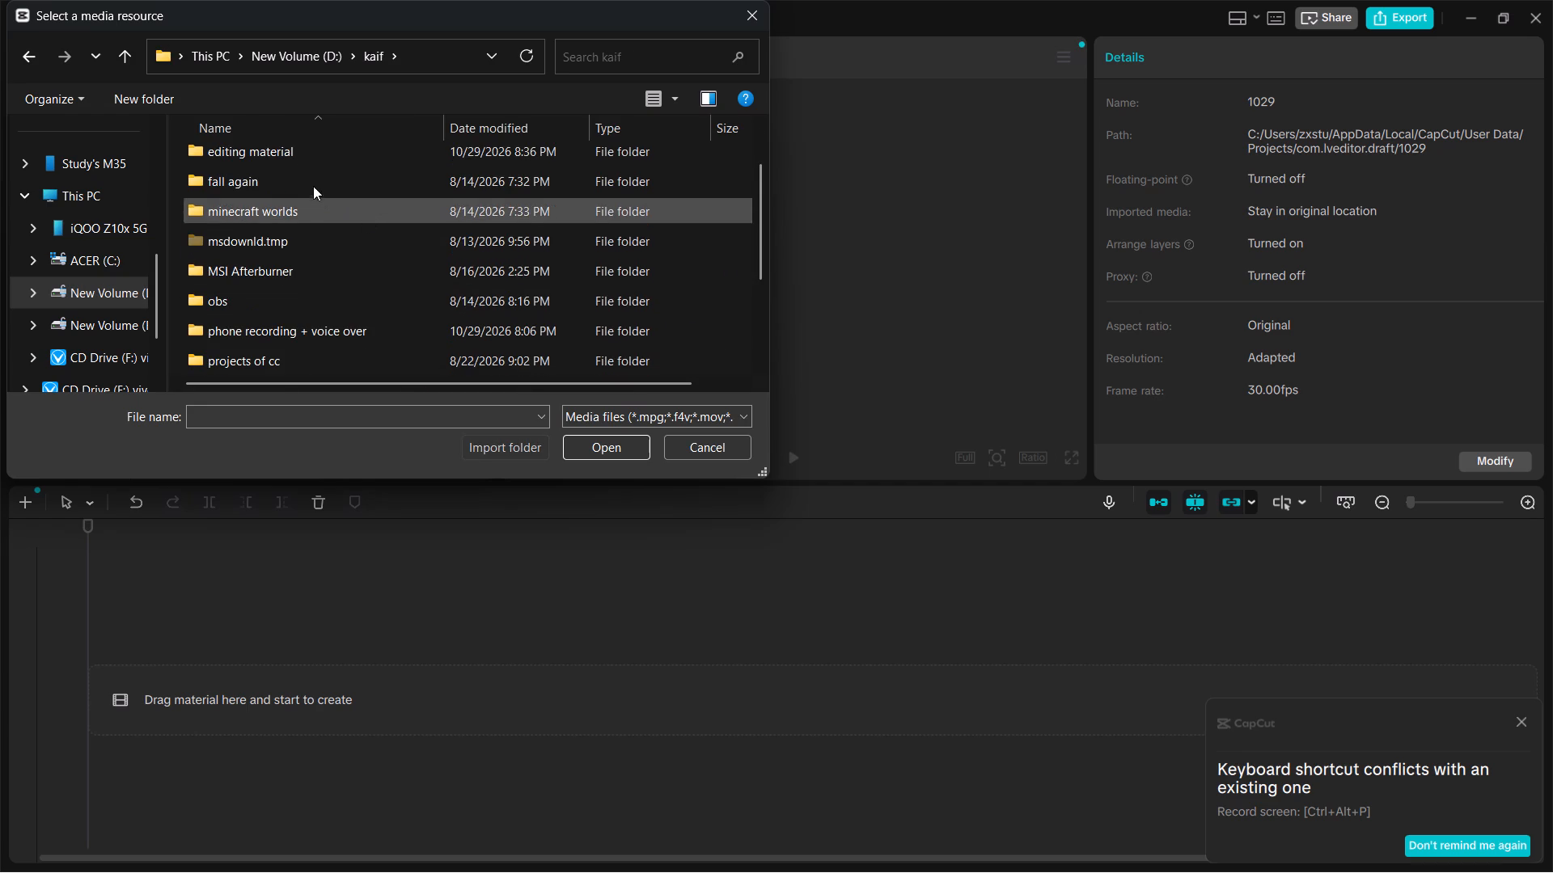
double_click(309, 146)
scroll(340, 189, down, 2)
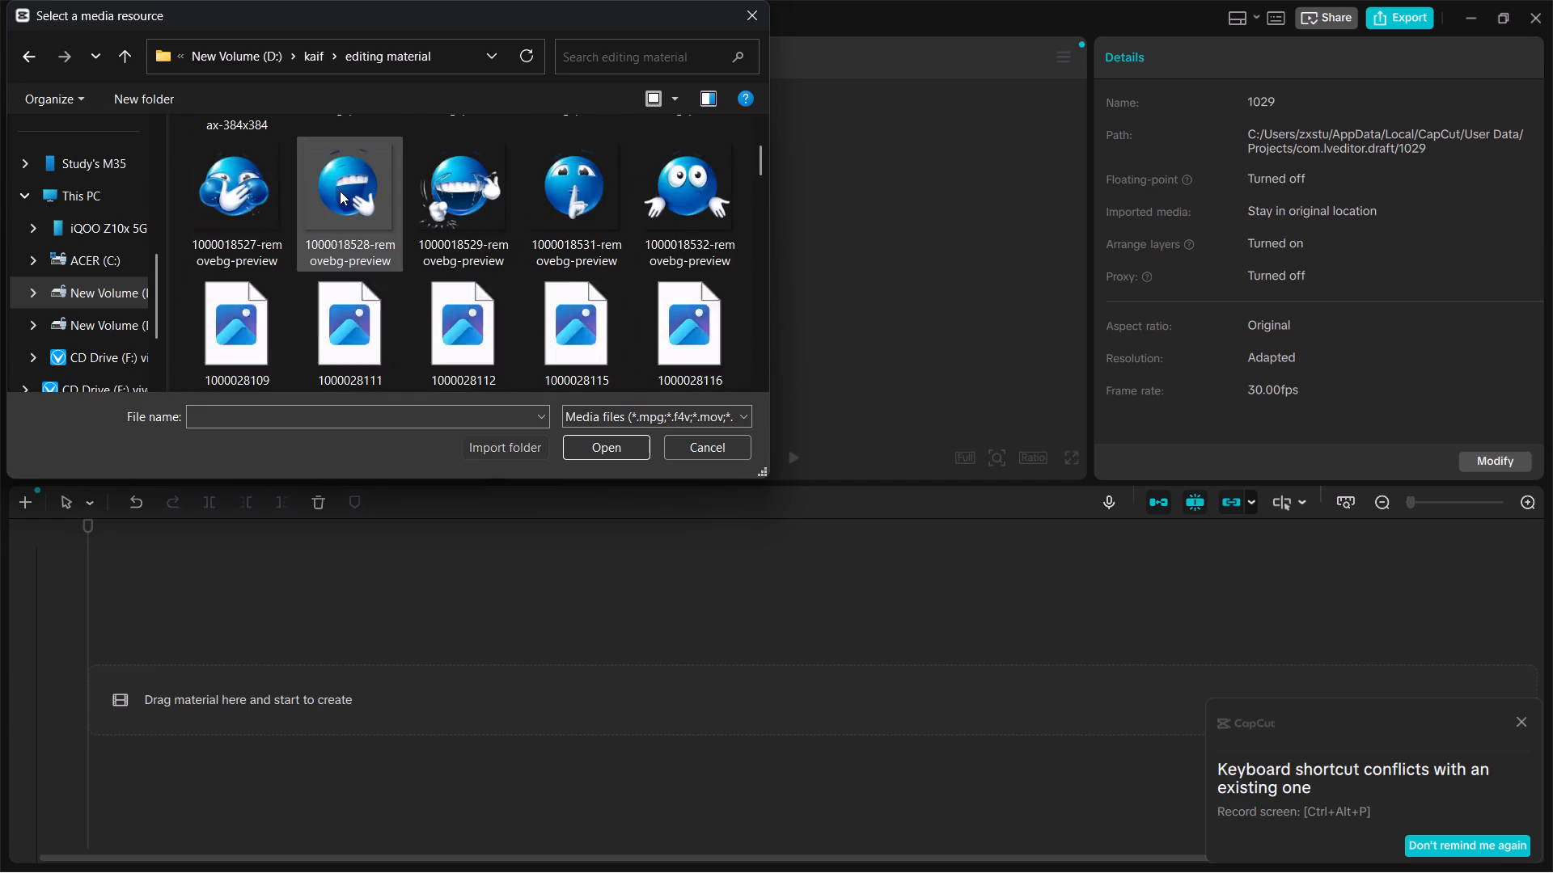
Import the Free Fire Max icon 64d462ad2e7eb_com.dts.freefiremax-384x384, Topography_beige_by_LUMO, Grid_02 and images (1) into the project media.
scroll(280, 171, up, 3)
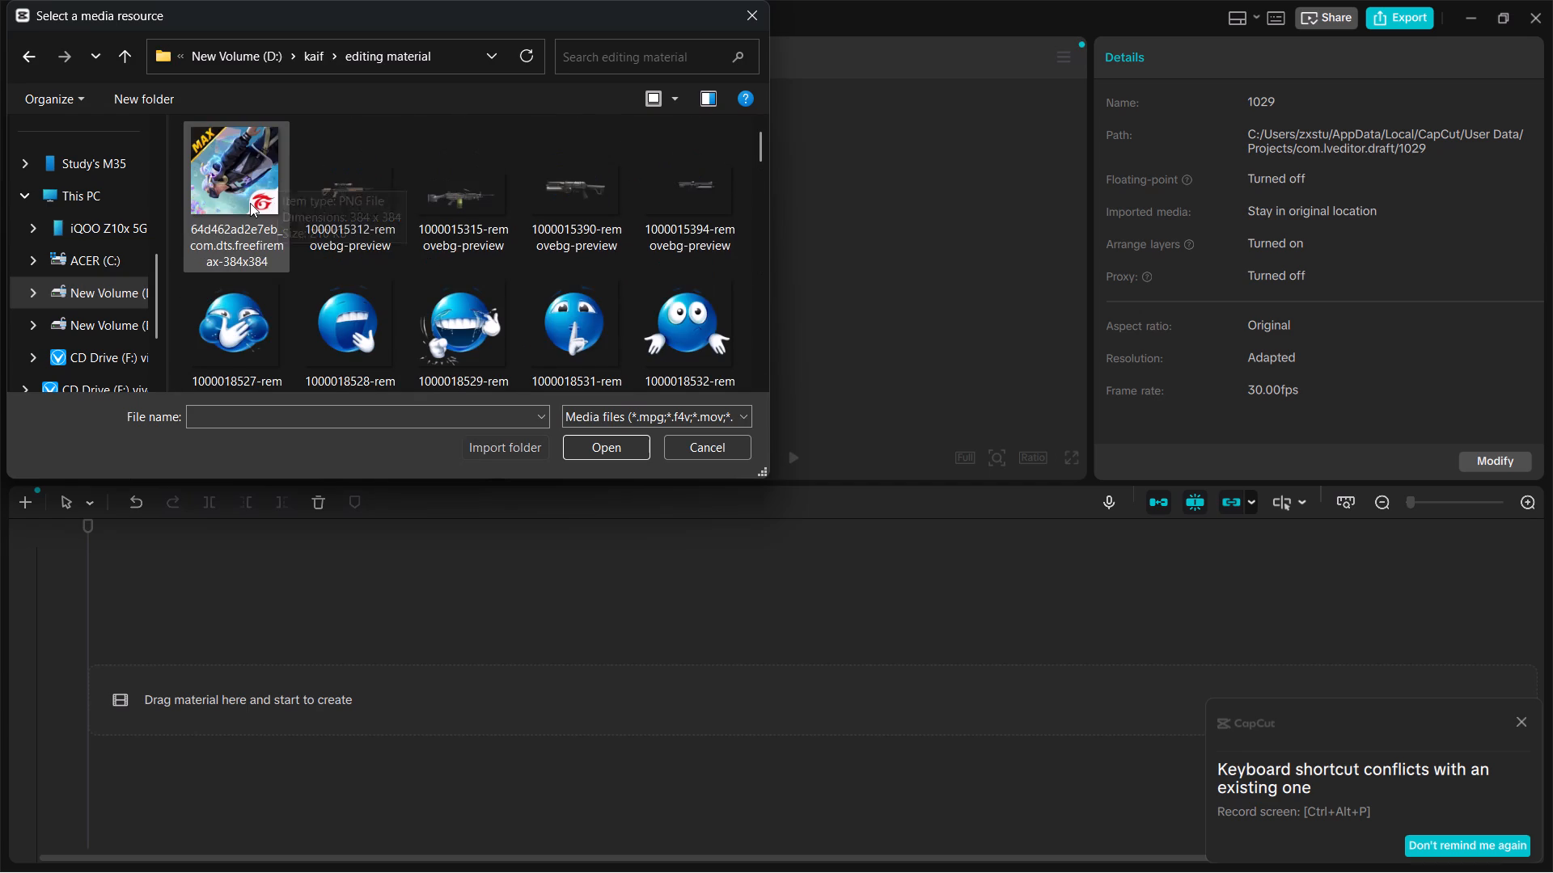
ctrl+click(250, 203)
ctrl+scroll(455, 221, down, 2)
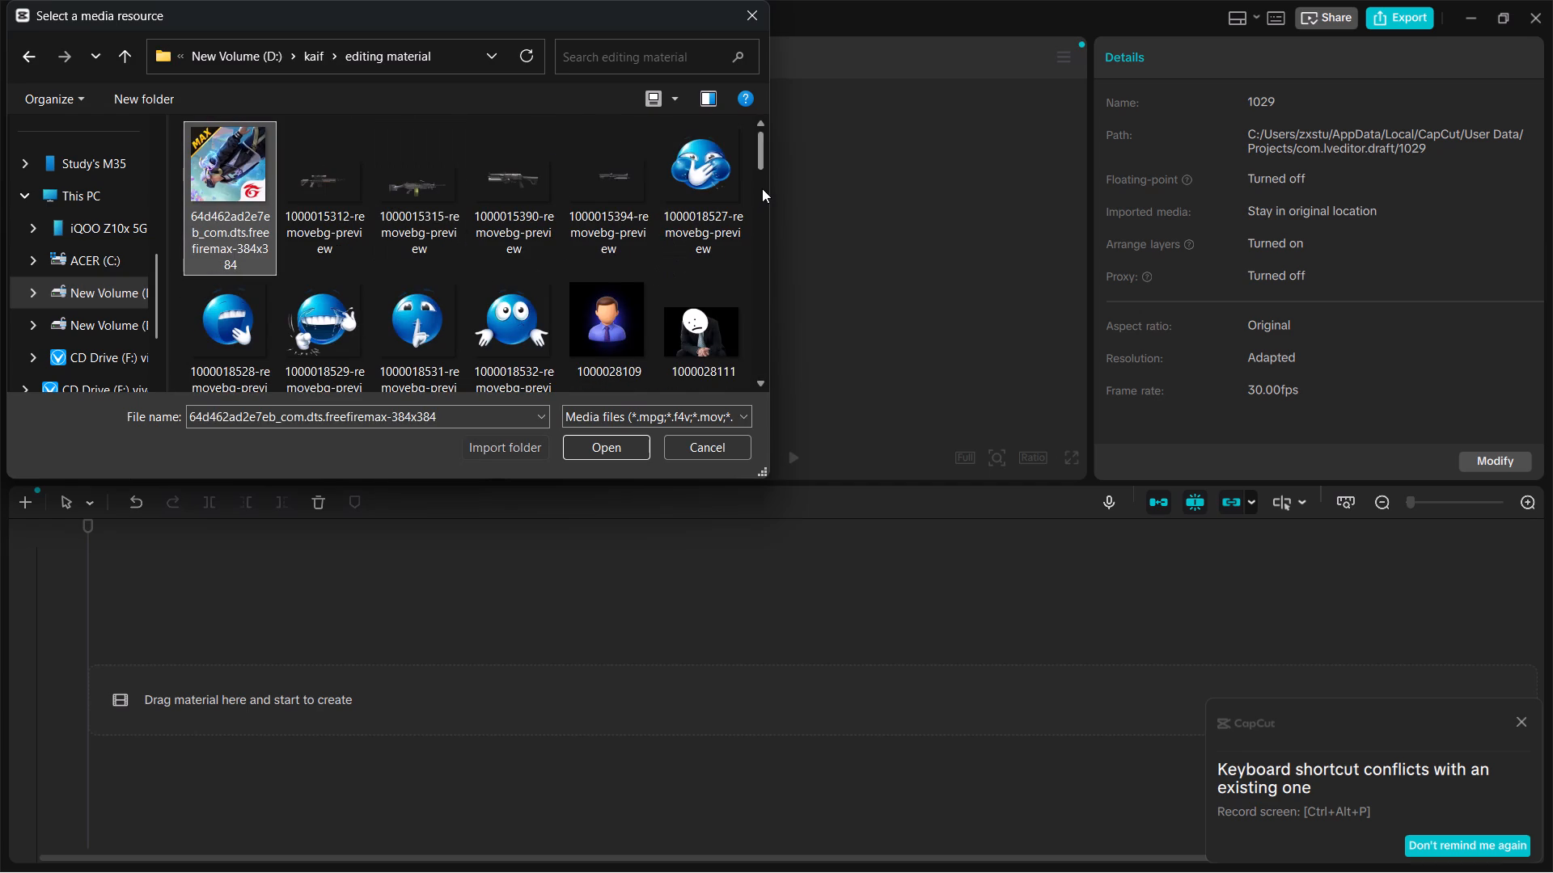
ctrl+scroll(762, 188, down, 1)
ctrl+drag(762, 155, 760, 170)
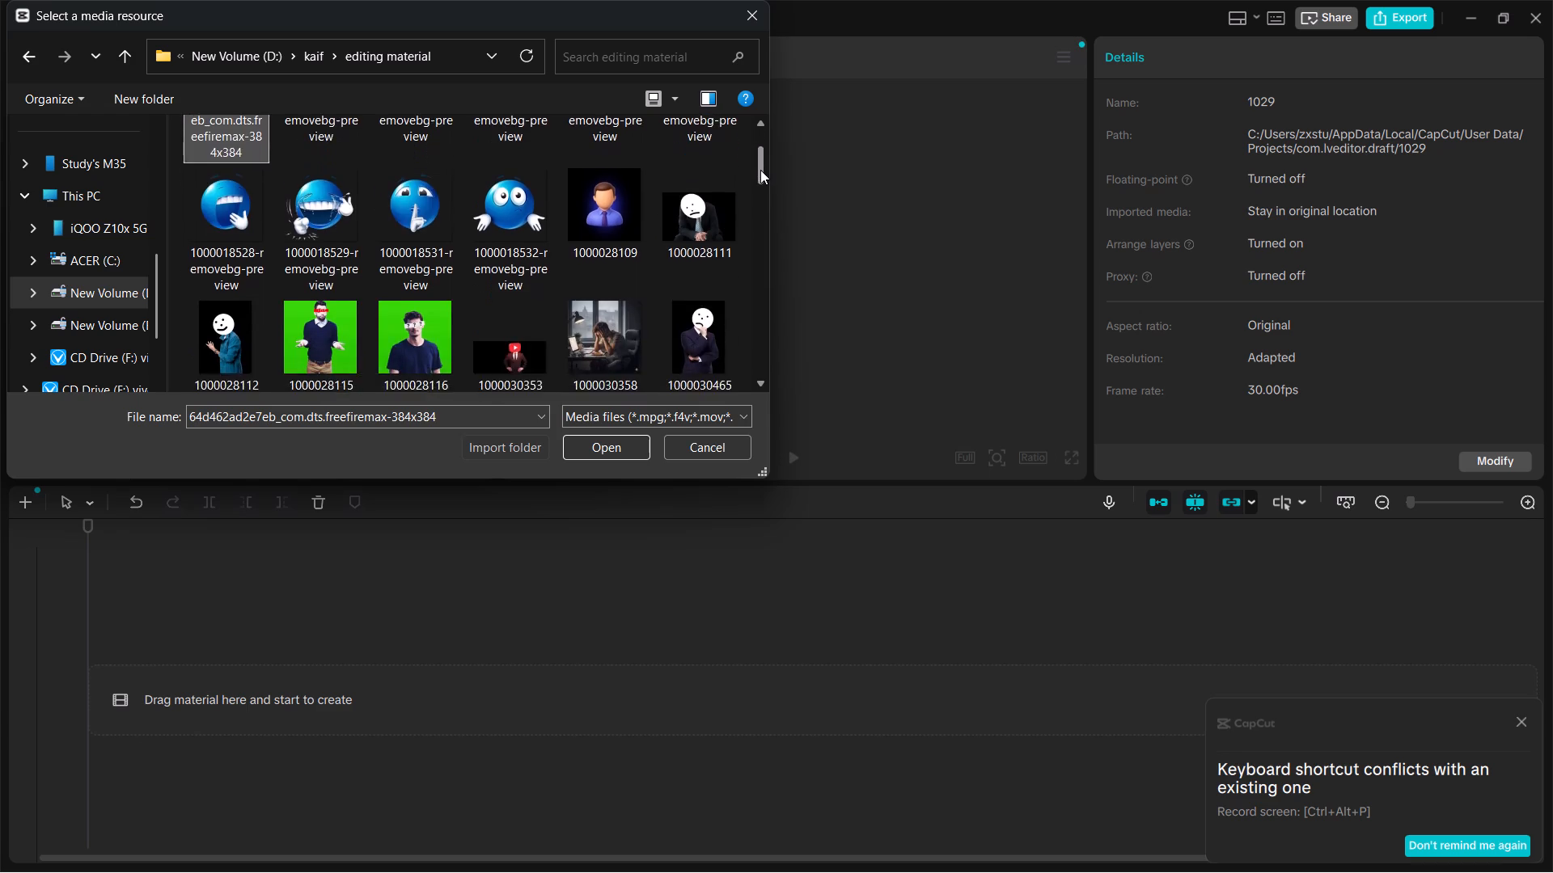
ctrl+drag(760, 170, 762, 282)
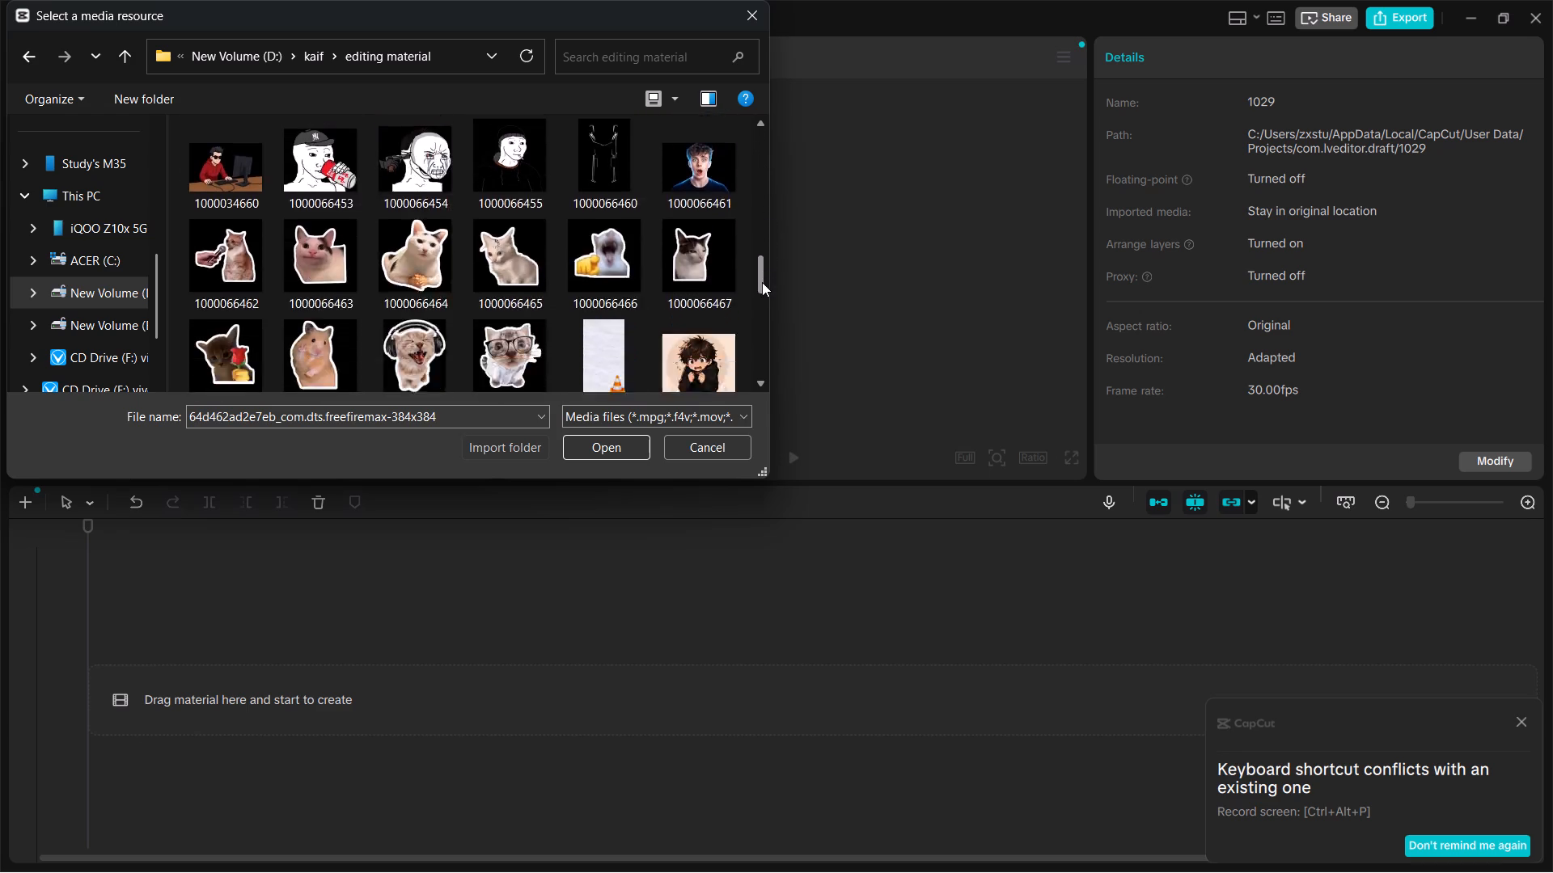
ctrl+drag(762, 282, 761, 390)
ctrl+click(386, 314)
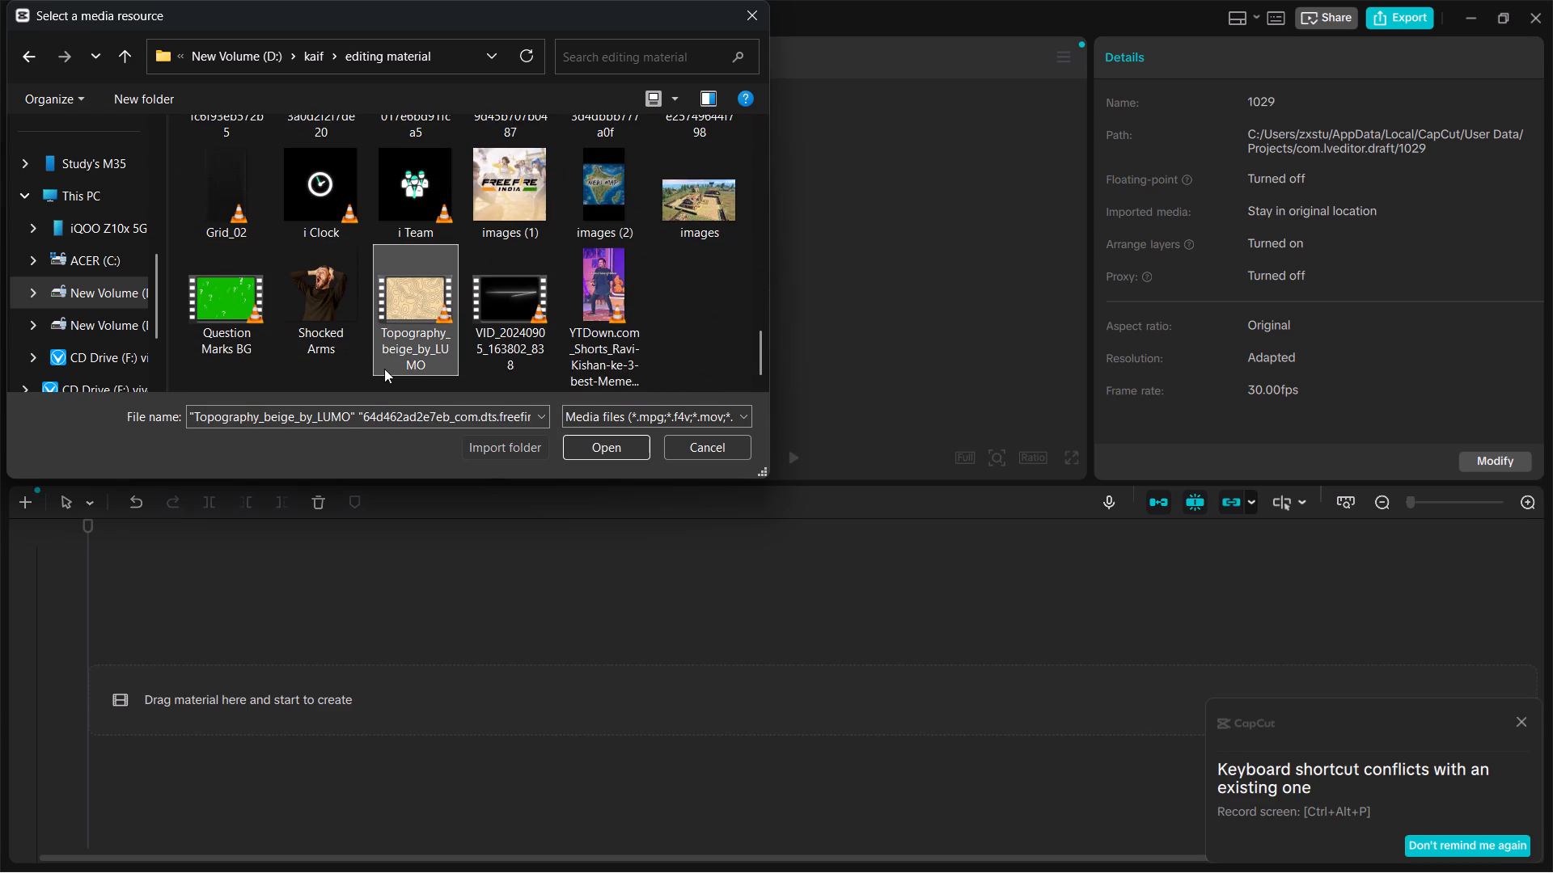
ctrl+click(254, 215)
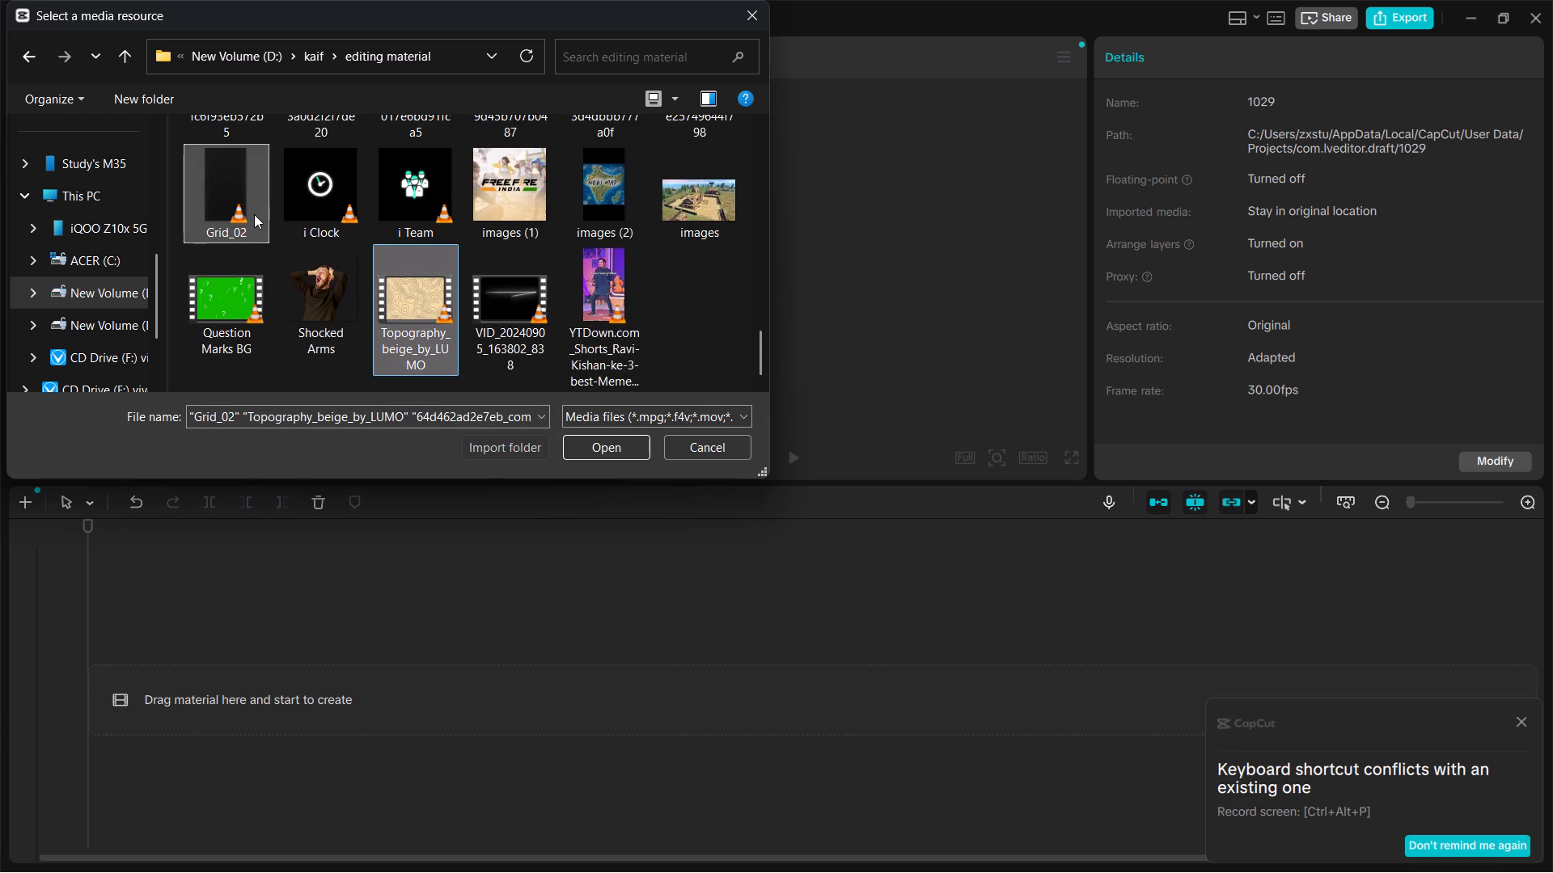
ctrl+click(501, 208)
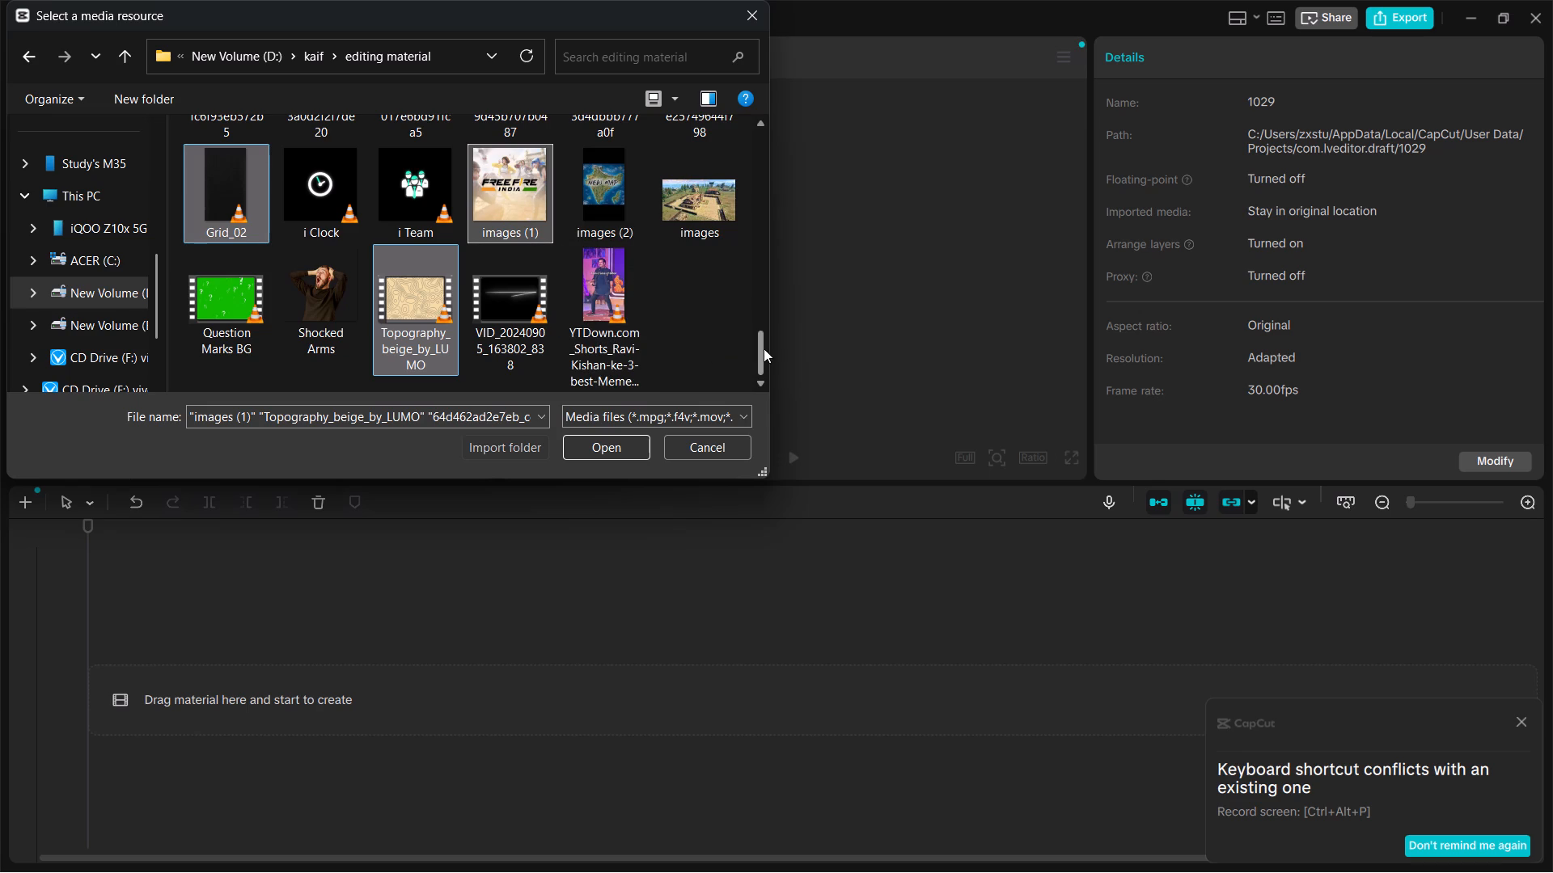
ctrl+click(613, 445)
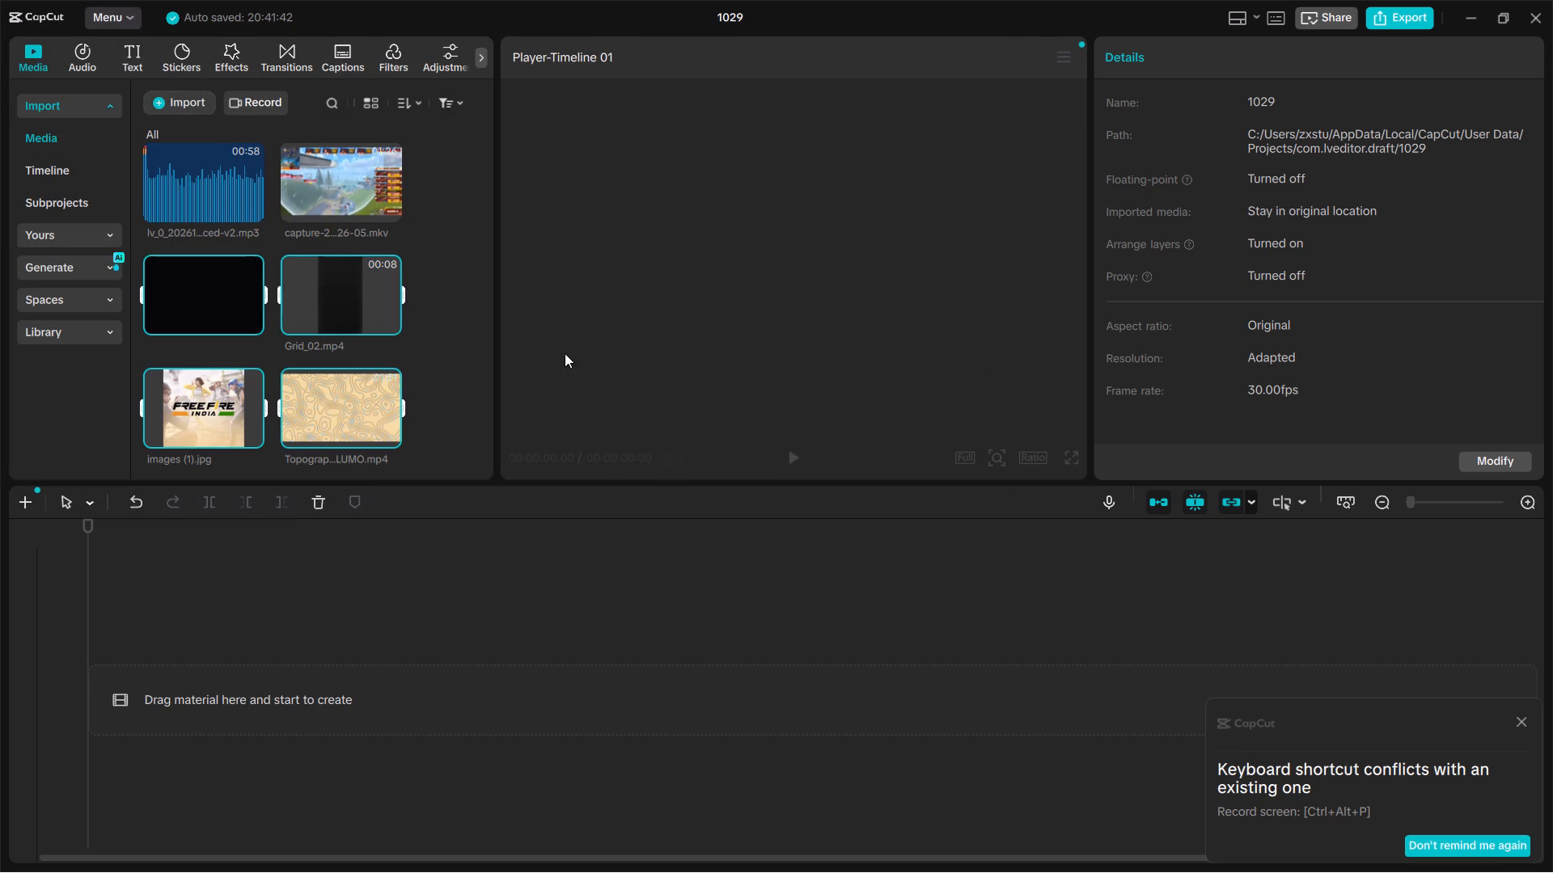
scroll(264, 299, down, 3)
click(442, 353)
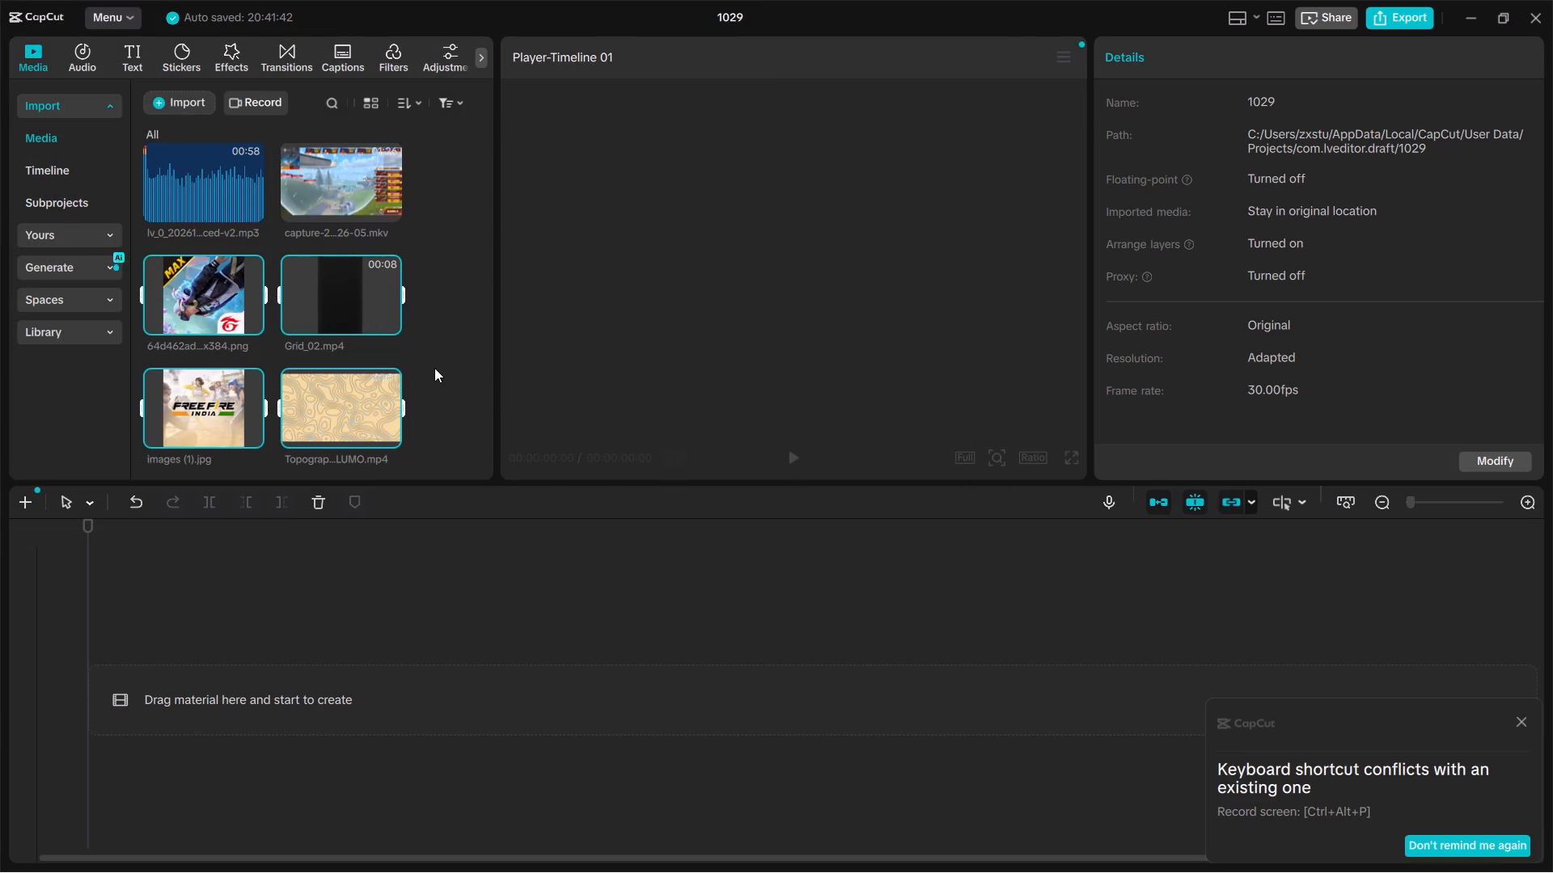
scroll(337, 344, down, 2)
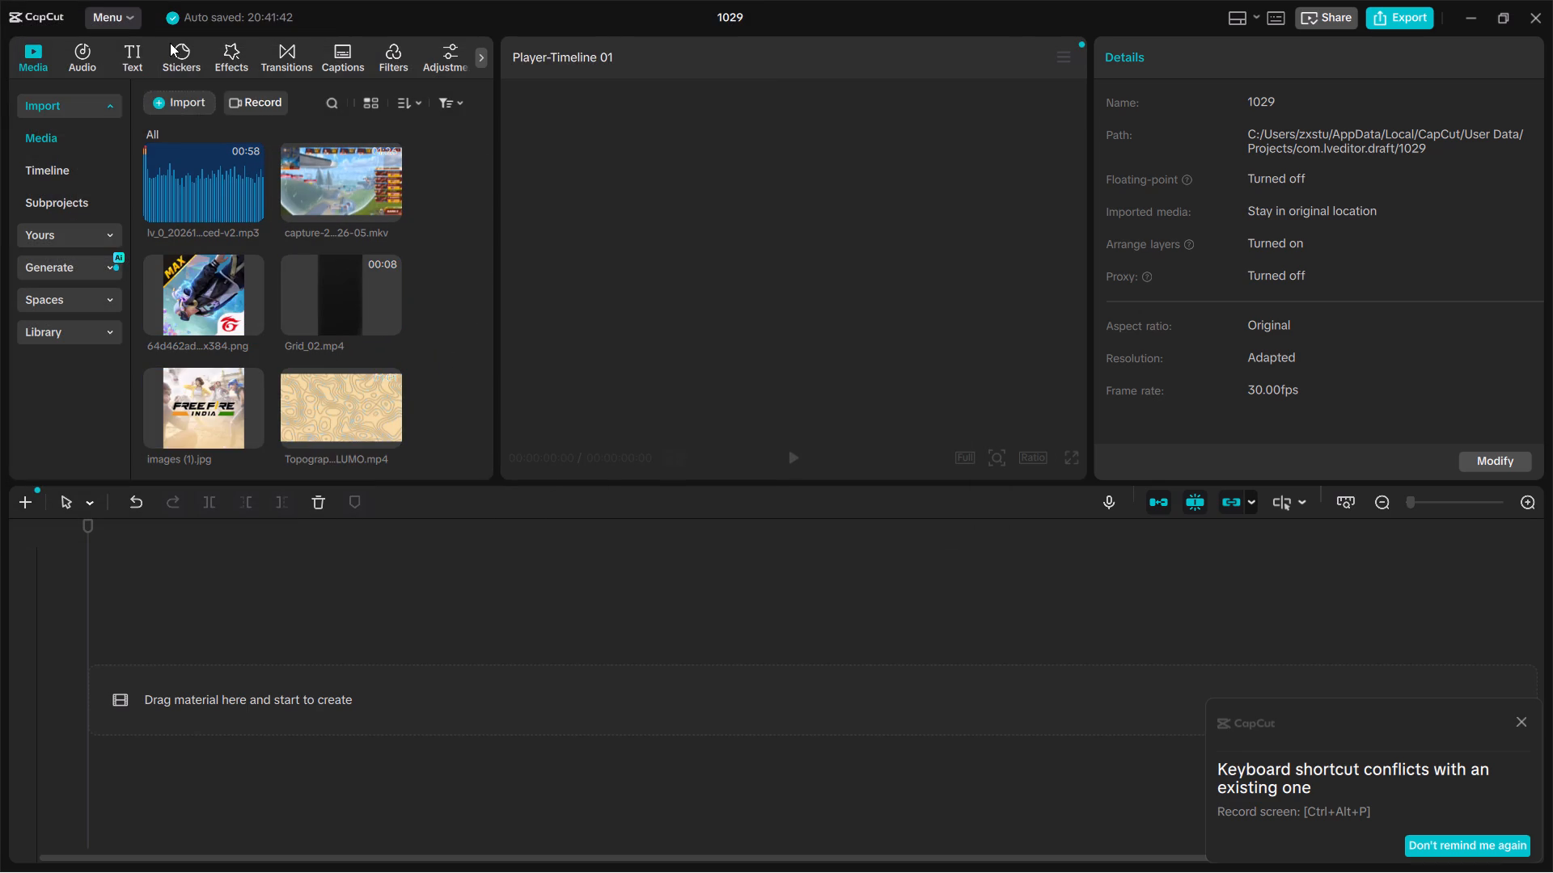
Place the enhanced-v2 voice-over MP3 on the timeline, starting at 00:00.
drag(215, 184, 218, 721)
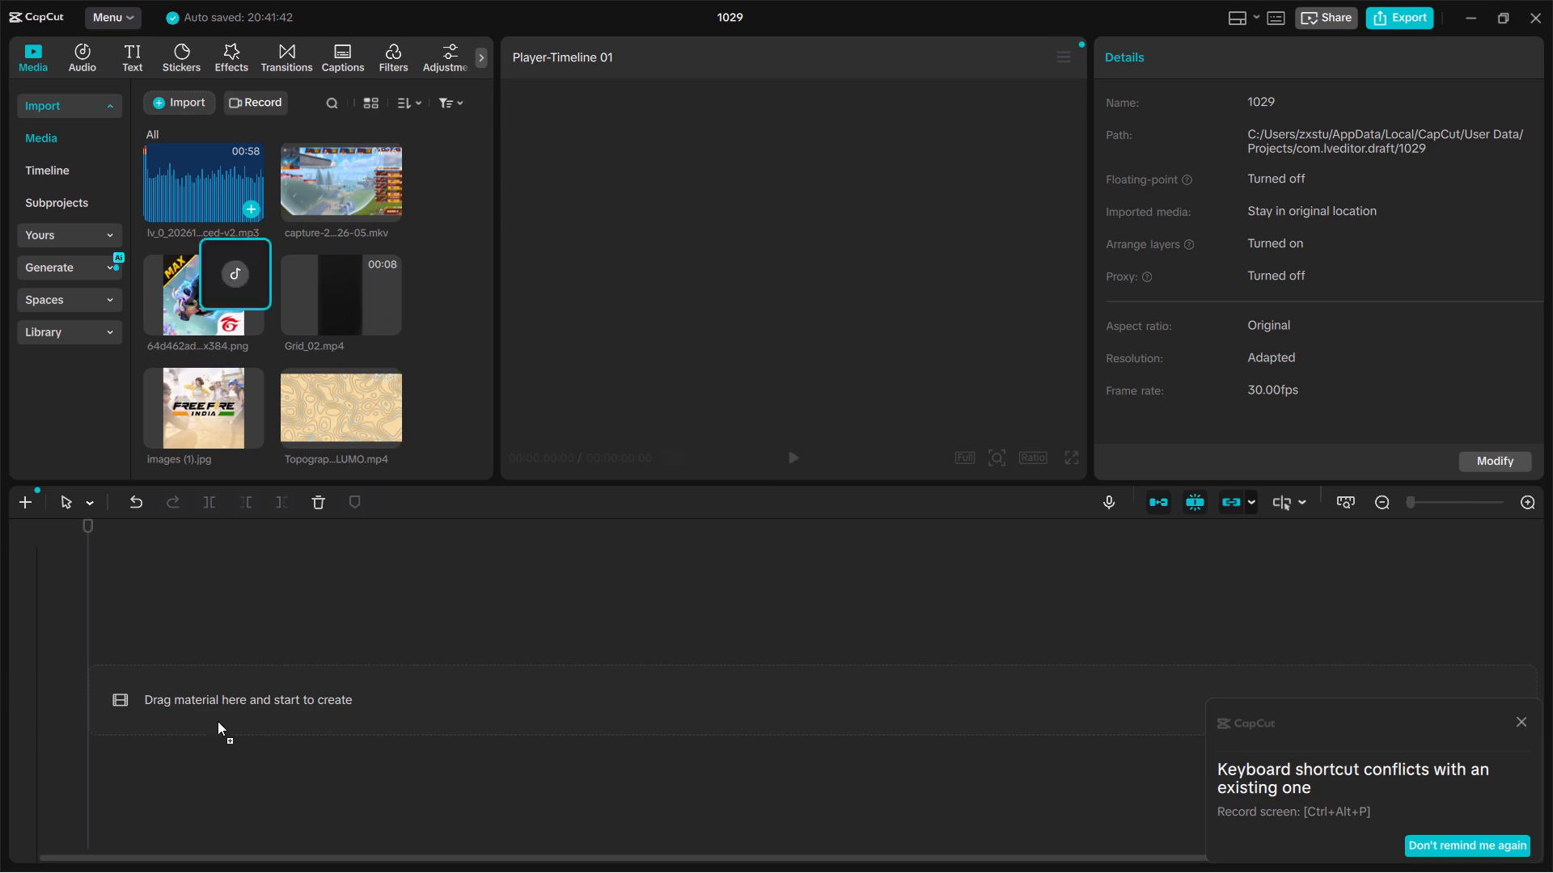
drag(218, 721, 174, 693)
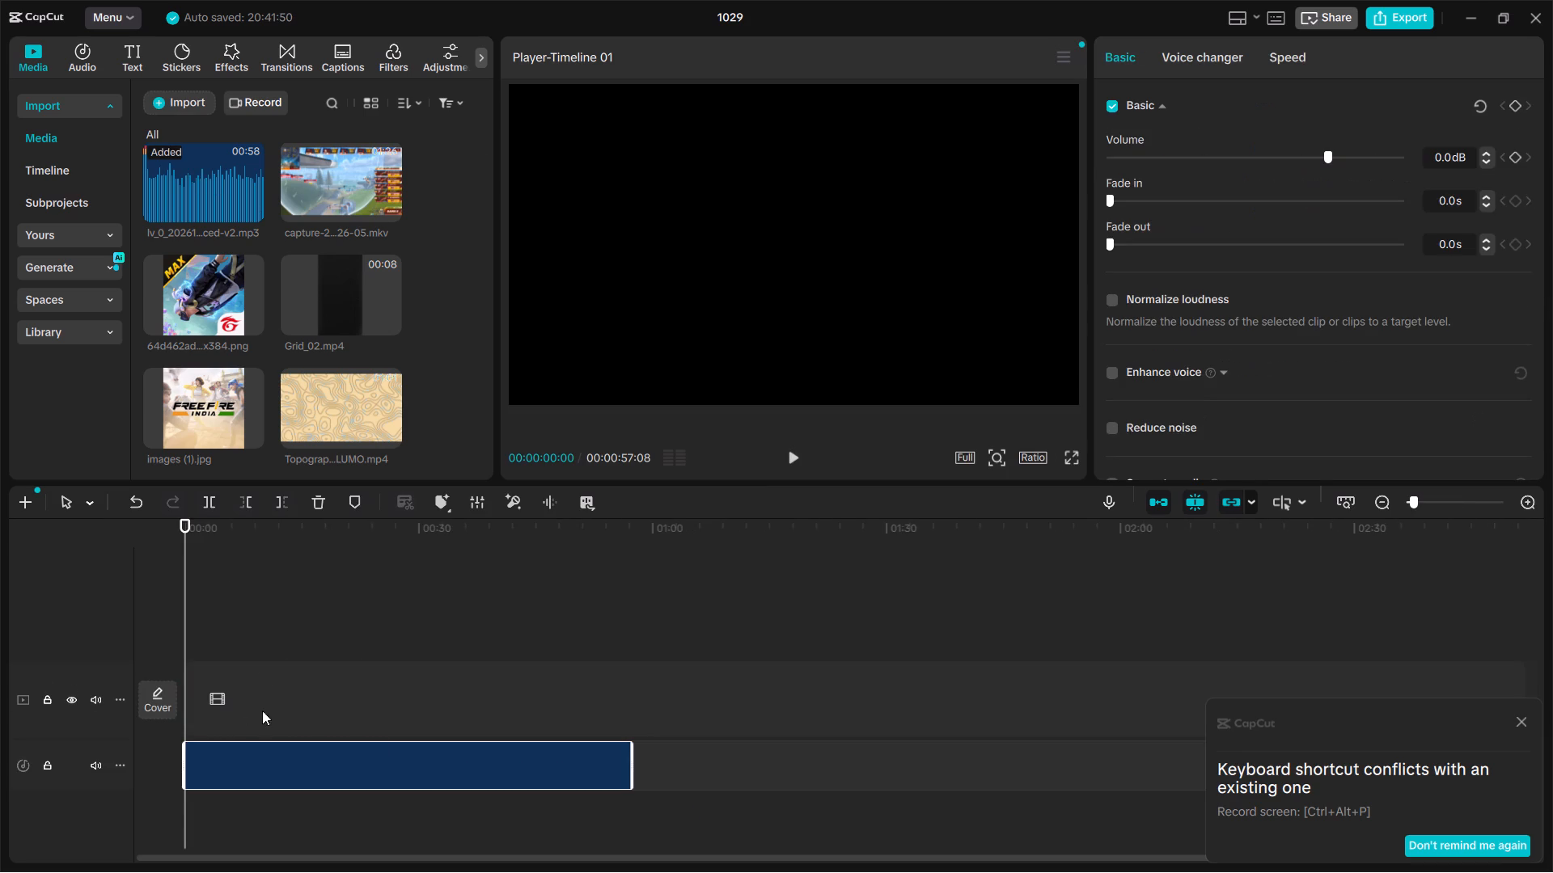
Listen to the voice-over from the start of the timeline, and return the playhead to the beginning.
drag(182, 546, 142, 549)
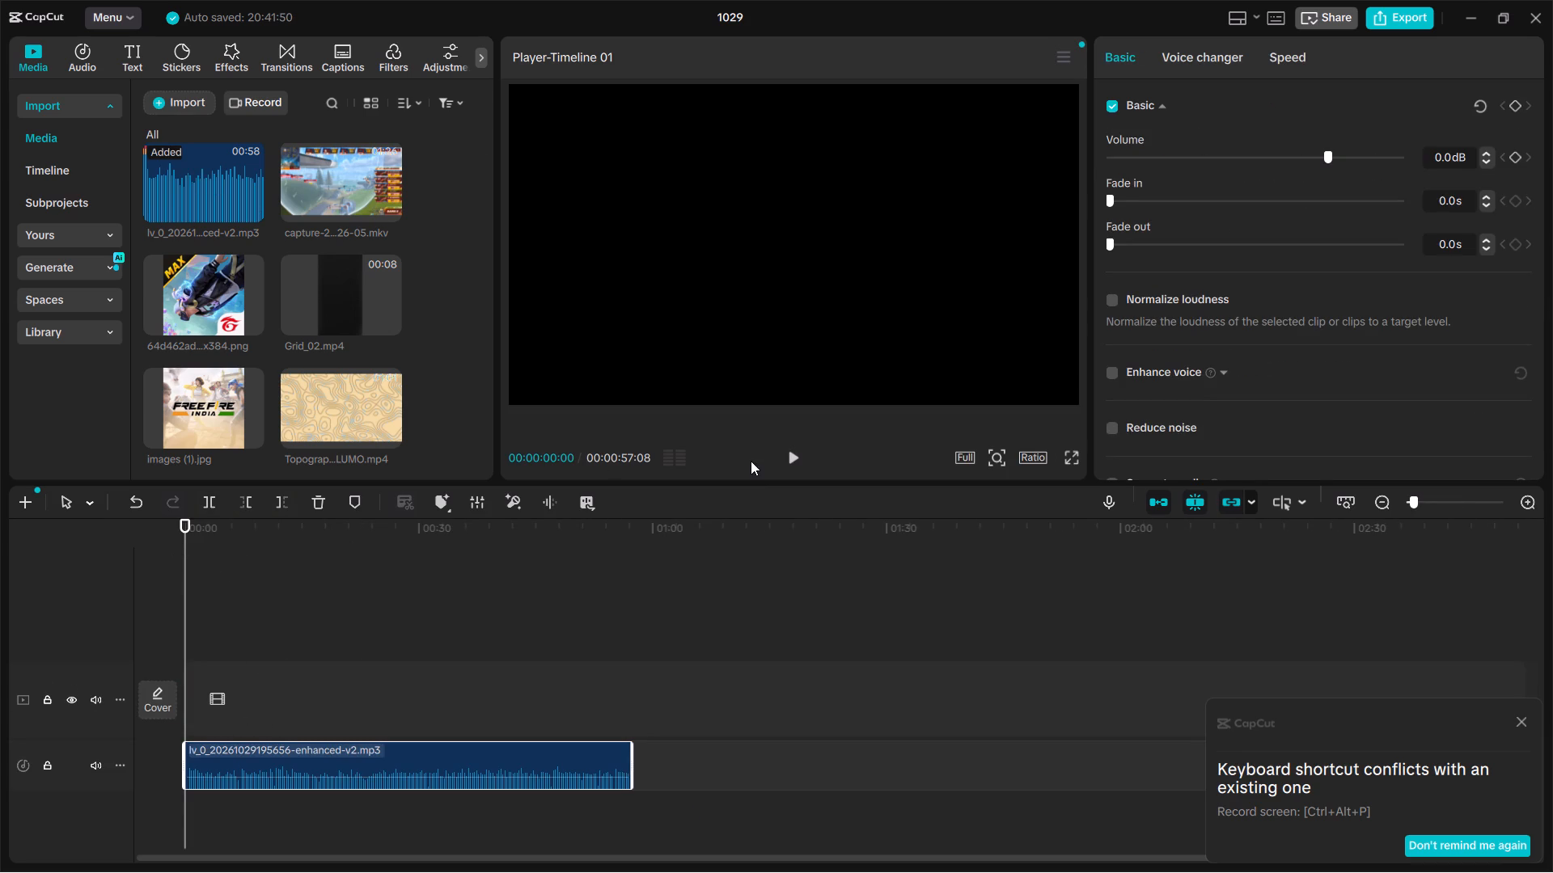
click(789, 454)
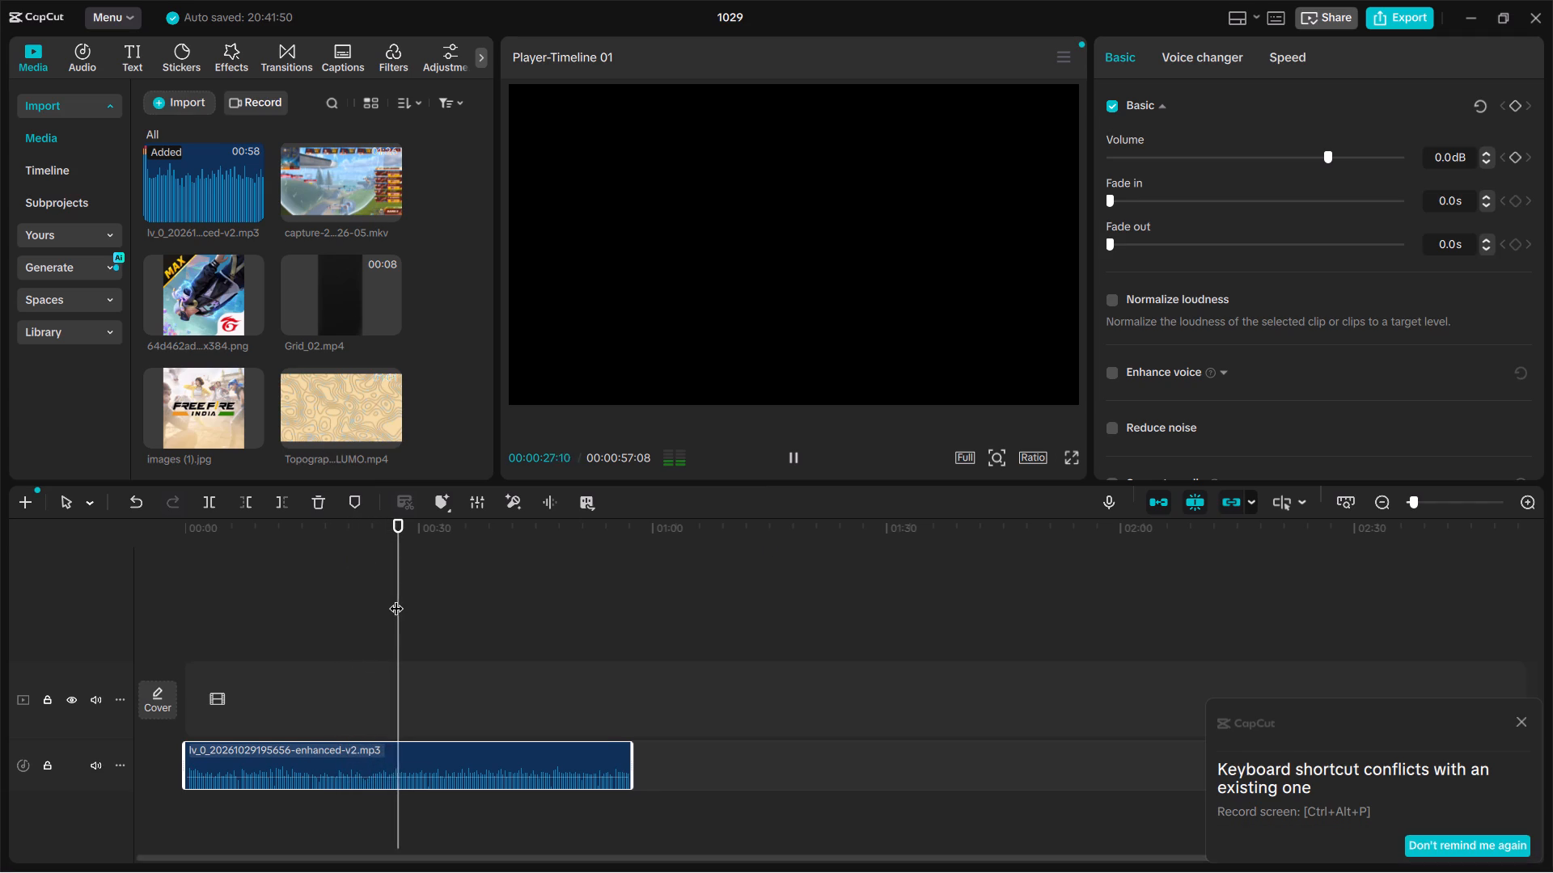
drag(405, 592, 129, 572)
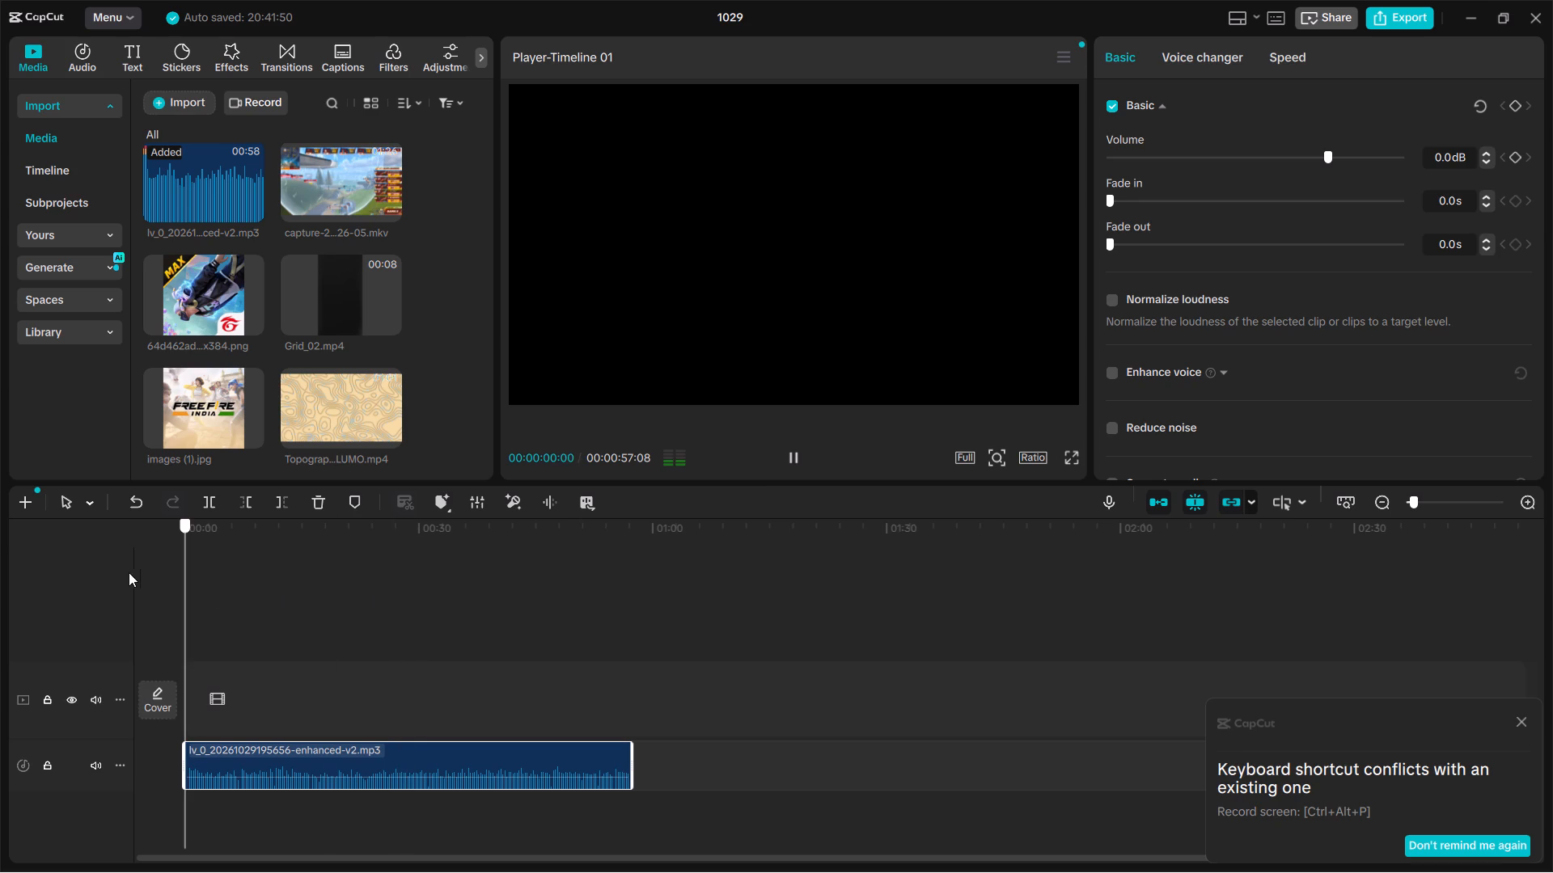
drag(129, 572, 100, 571)
Place the capture-2026-10-29 gameplay video on the main track above the voice-over, starting at 00:00.
drag(349, 158, 269, 727)
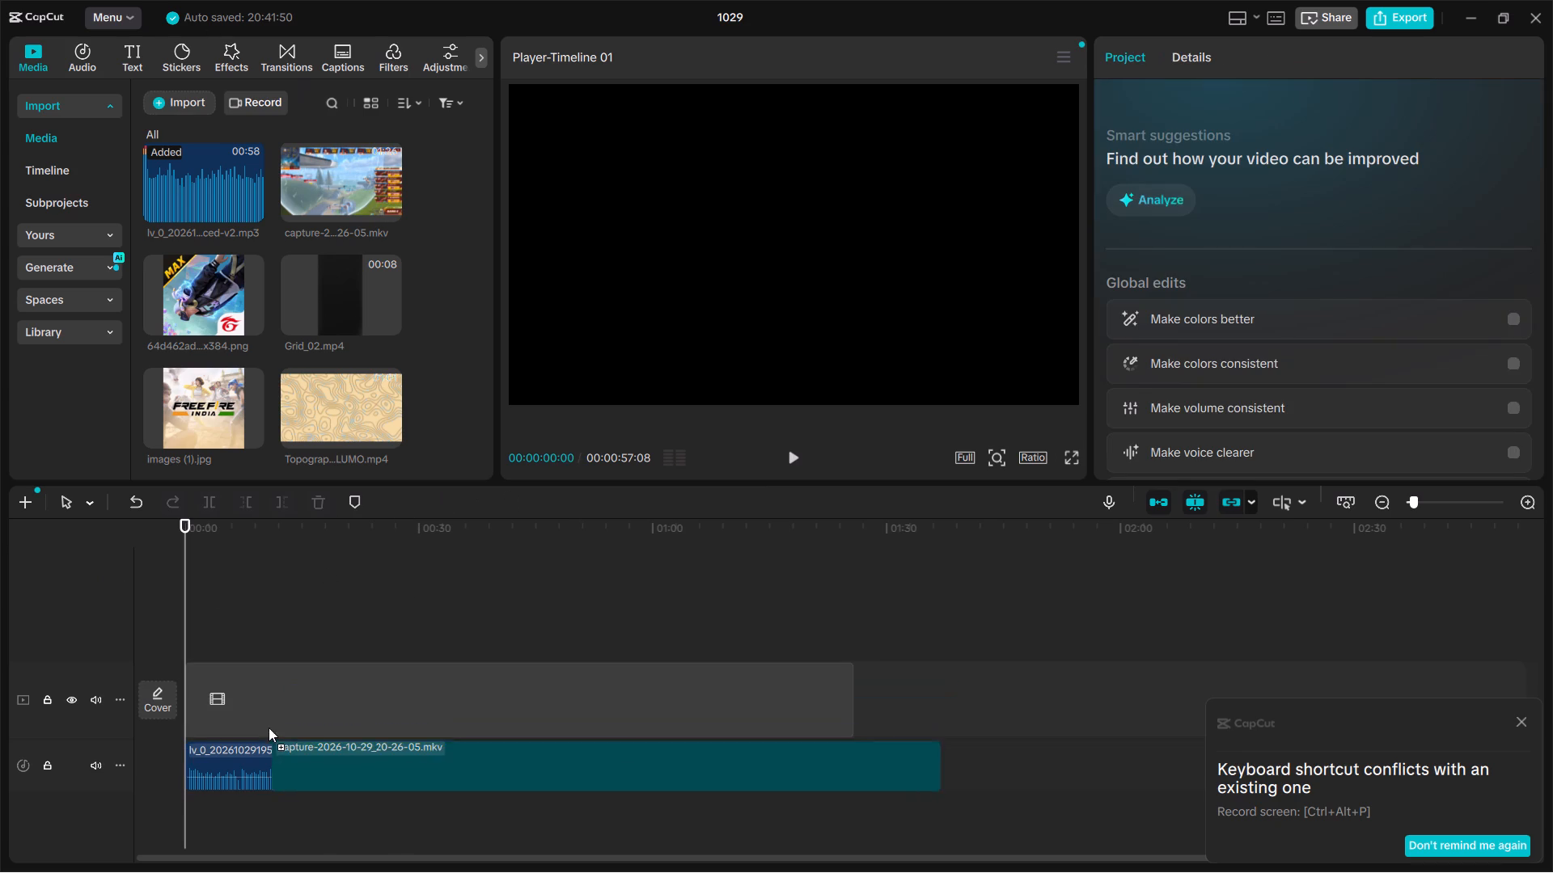
drag(269, 727, 193, 700)
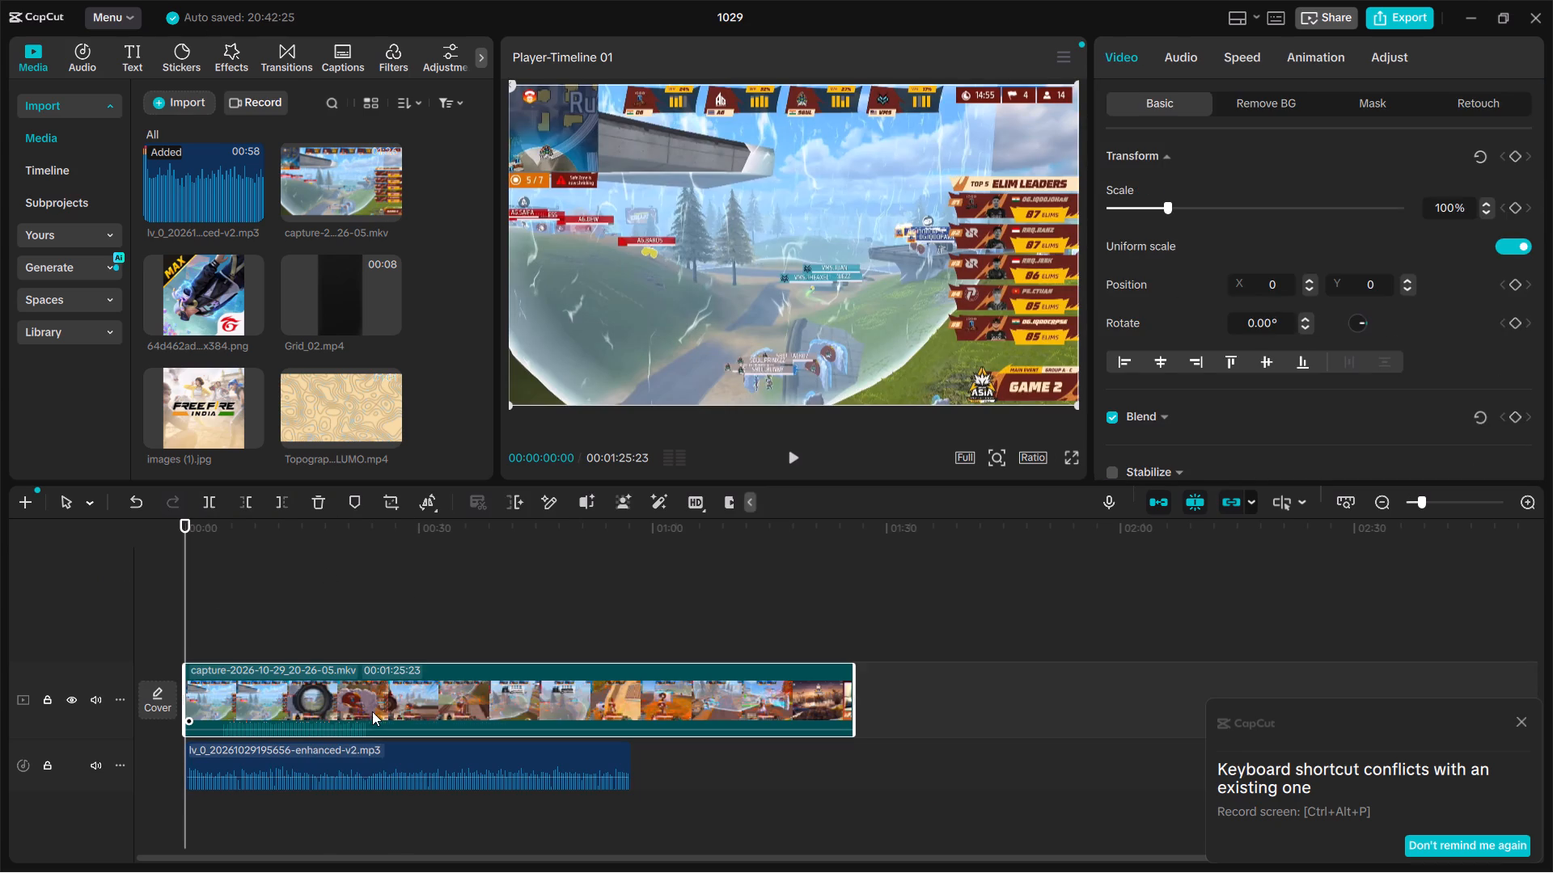
Insert Topography_beige_by_LUMO.mp4 at the start of the main track, ahead of the gameplay clip.
drag(373, 707, 535, 702)
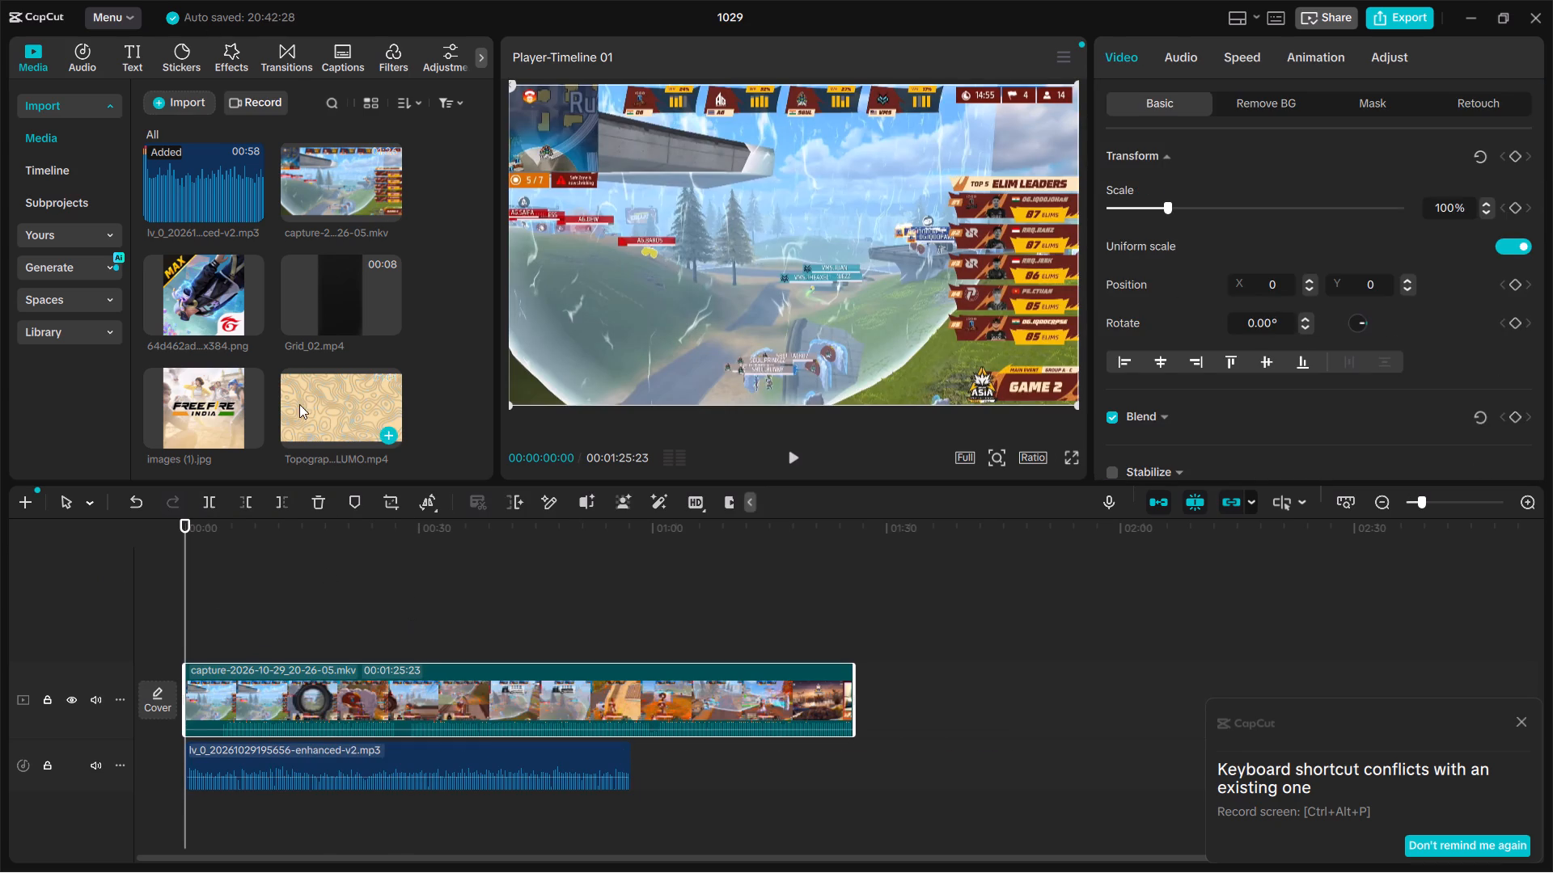
drag(379, 667, 705, 668)
drag(372, 394, 137, 690)
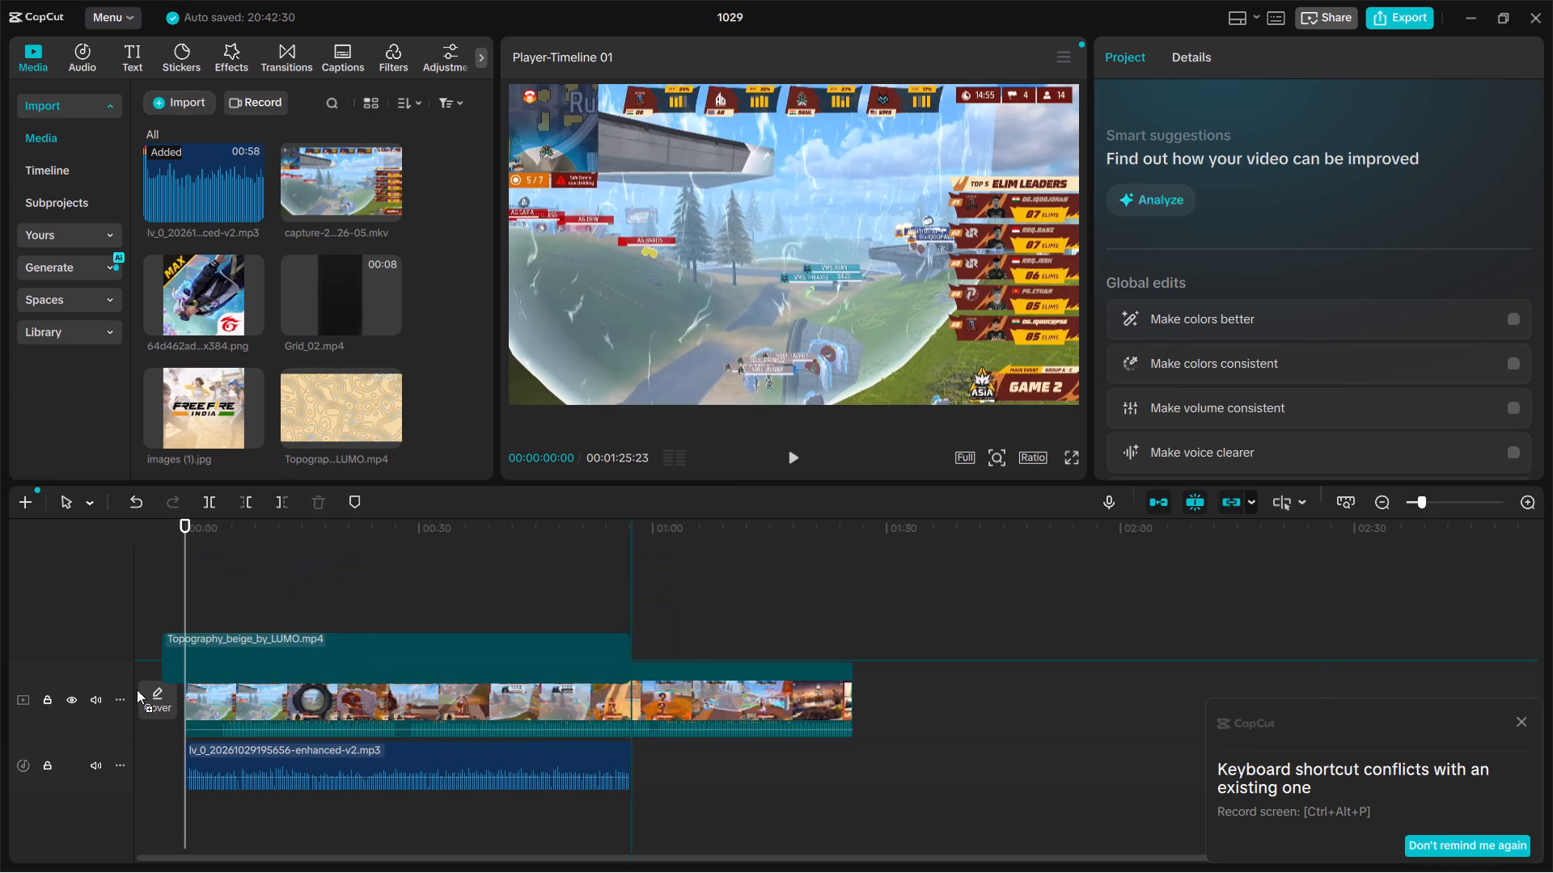
drag(137, 690, 184, 696)
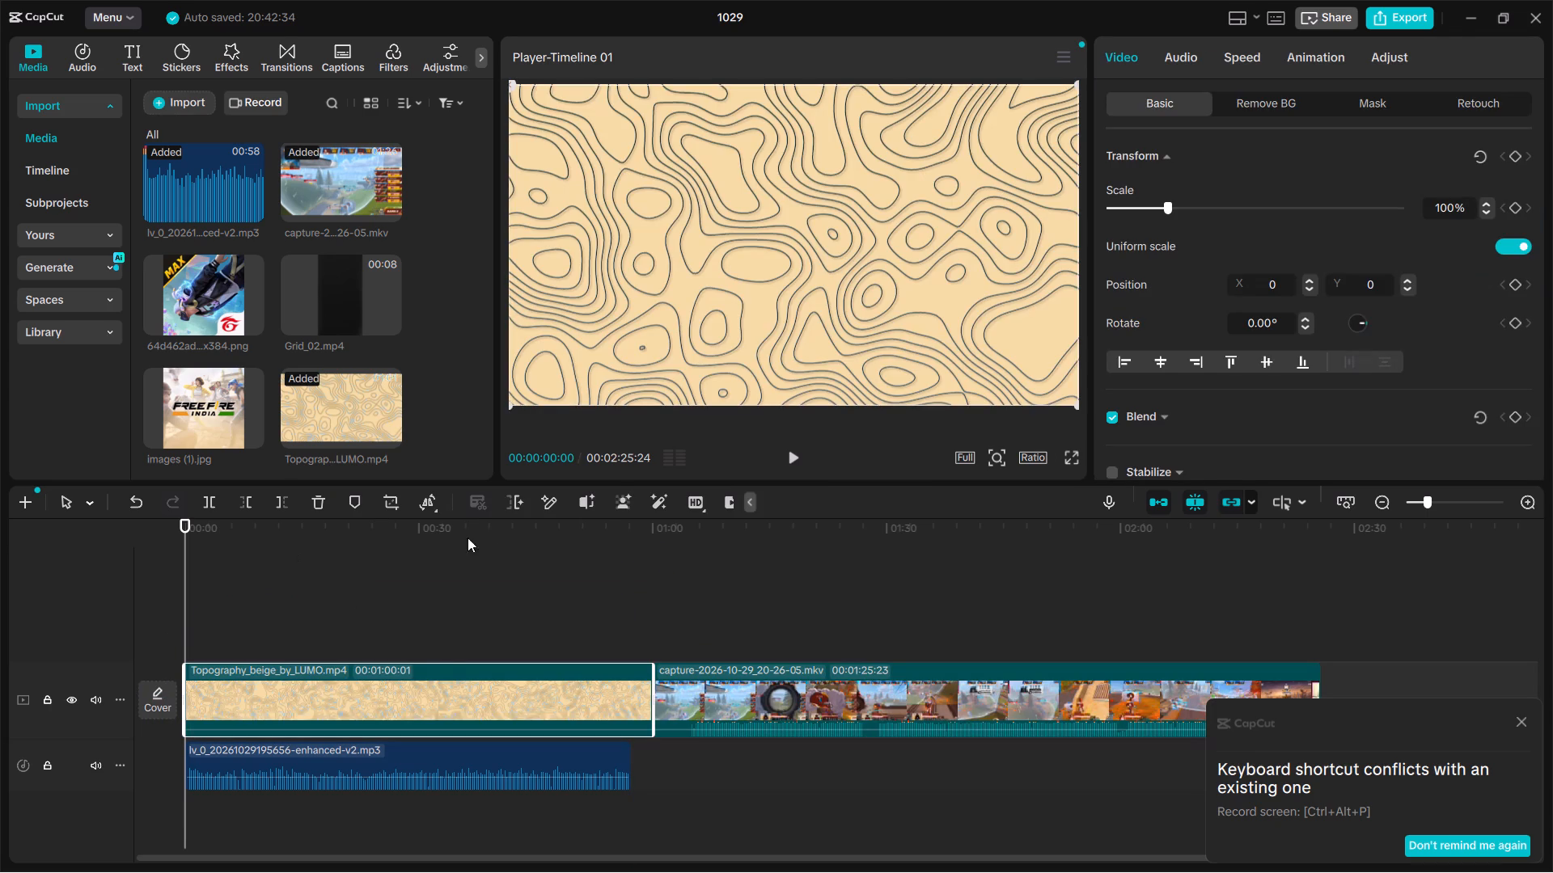
Set the project's aspect ratio to 9:16.
click(1039, 458)
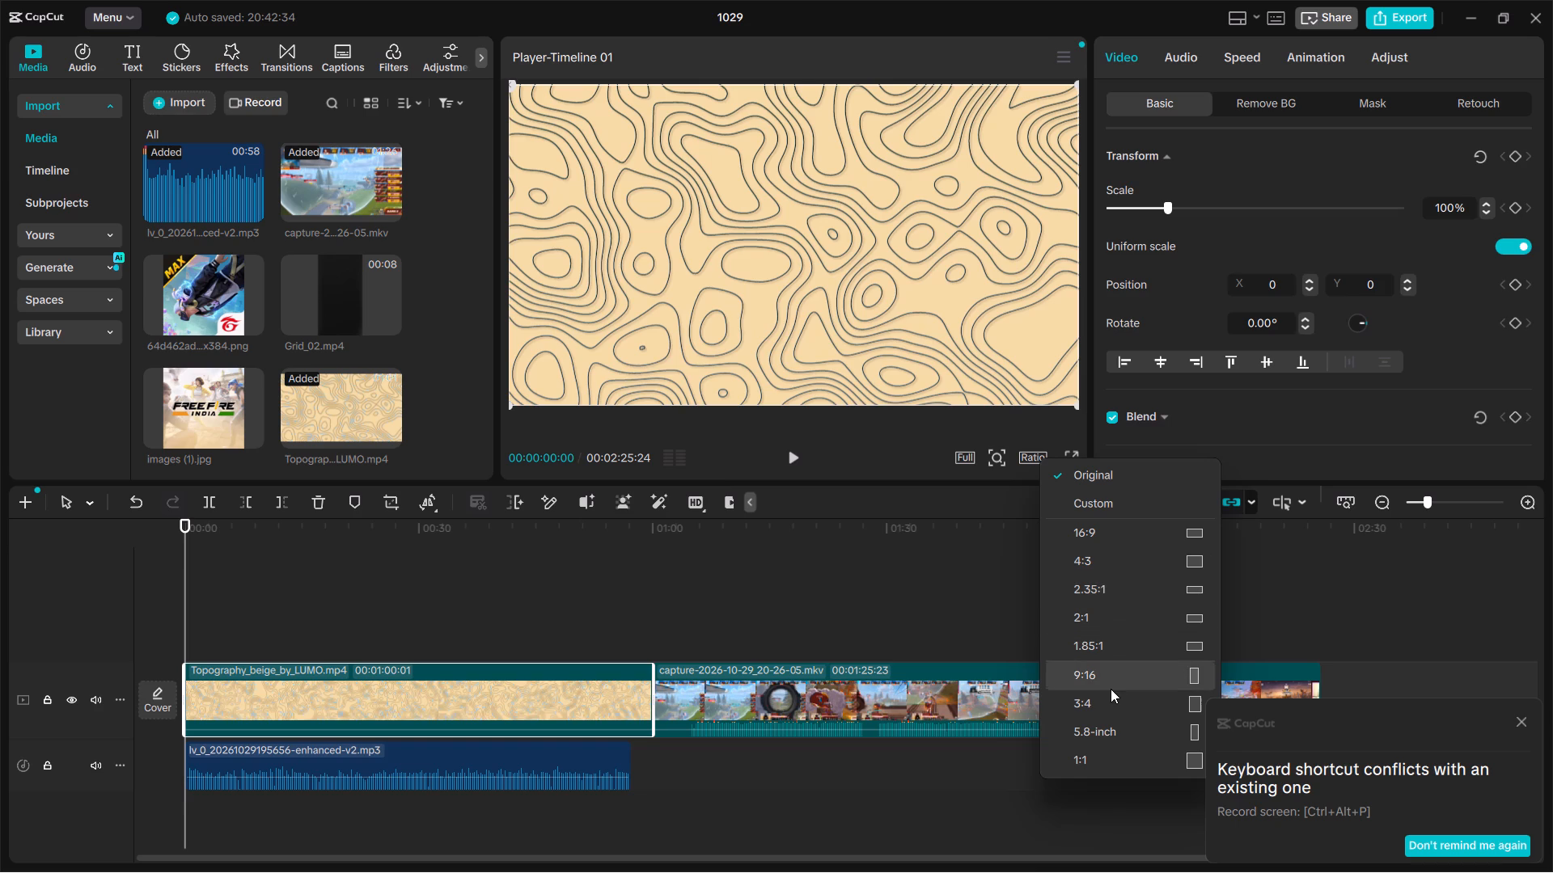
click(1111, 685)
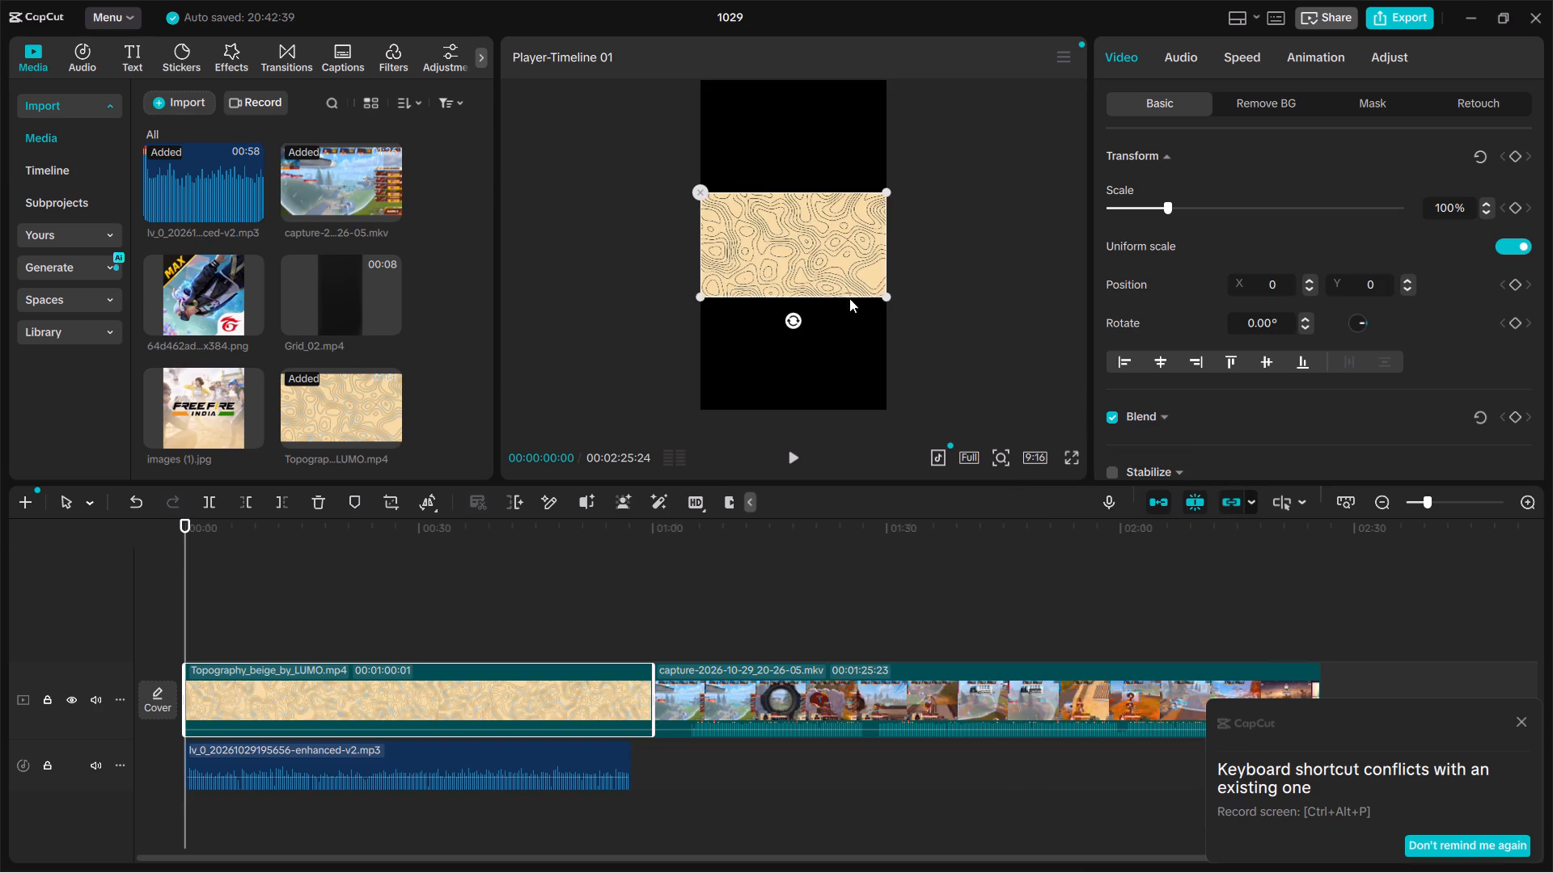
Enlarge the beige topography clip to about 315% scale so it fills the vertical frame.
drag(887, 295, 1055, 474)
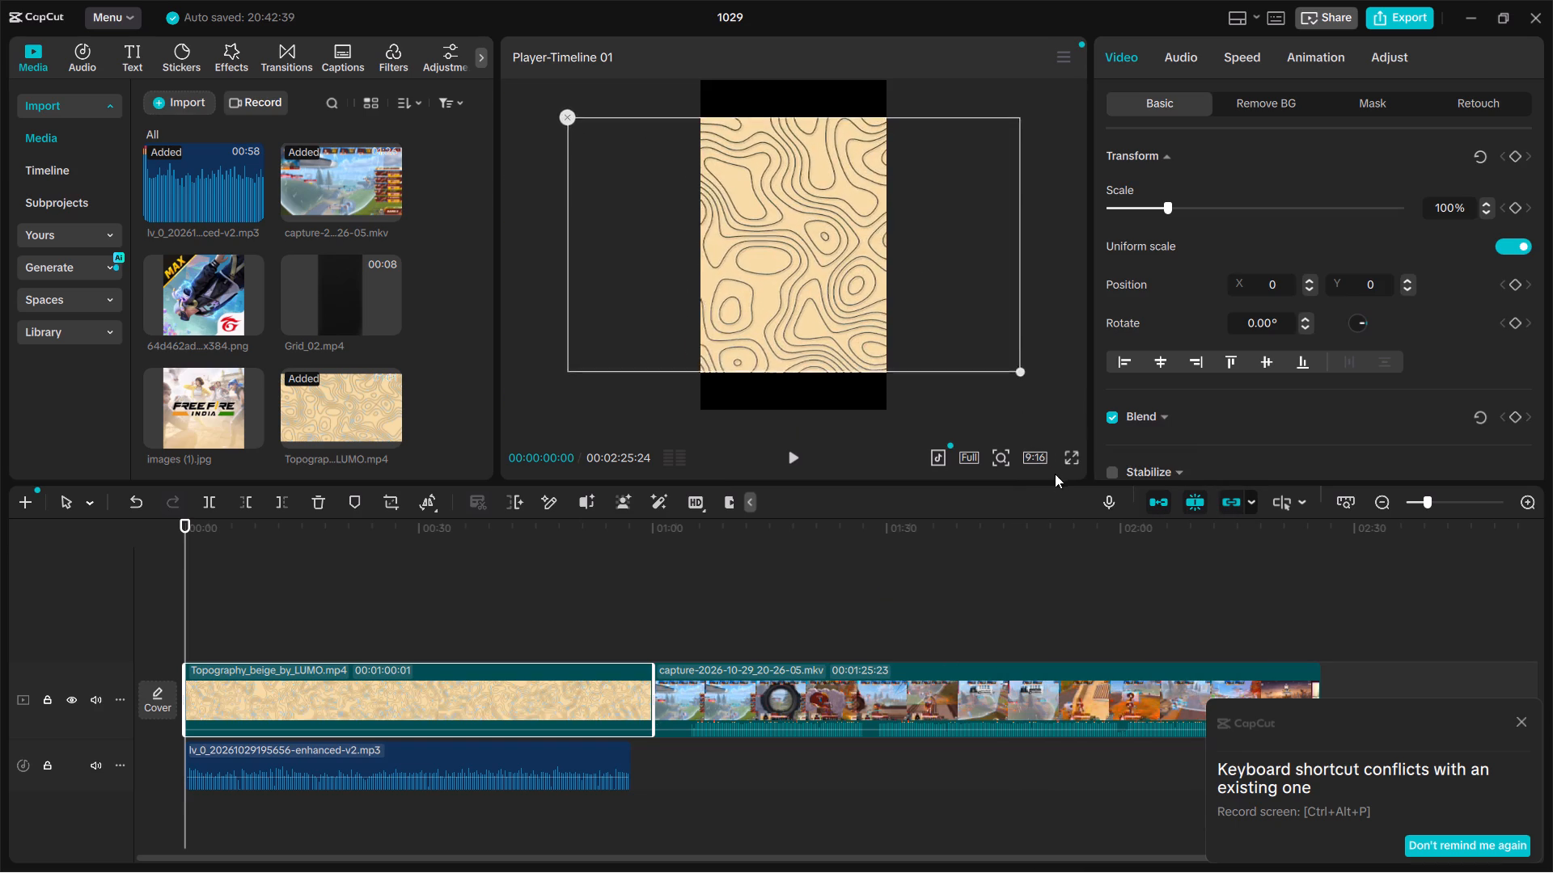
drag(1055, 474, 1137, 549)
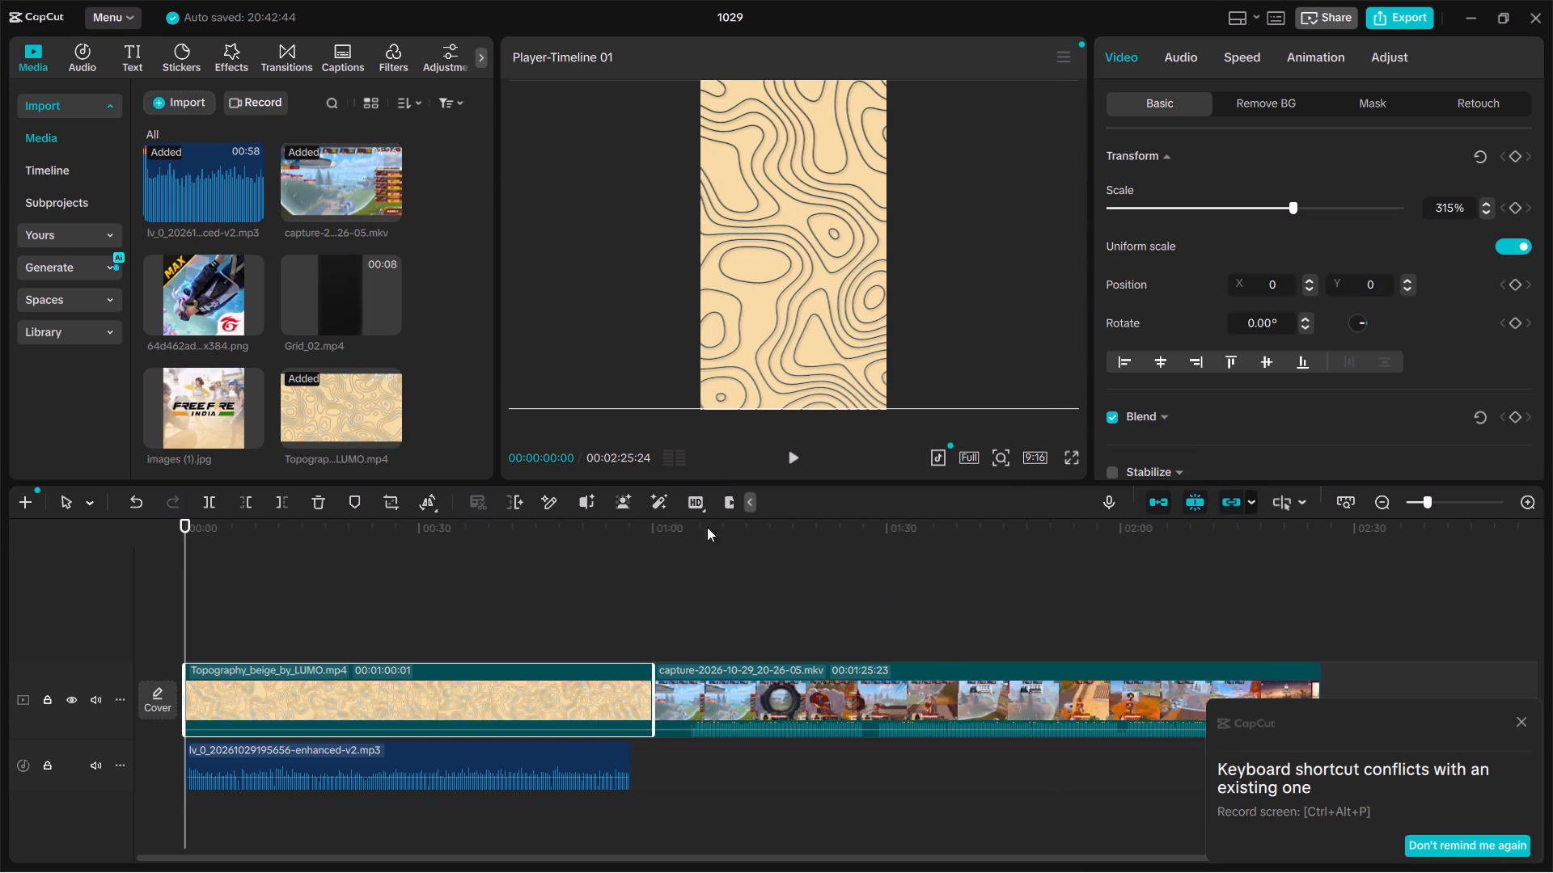
Play the opening seconds of the timeline, and preview the Grid_02 and beige topography source clips.
click(793, 458)
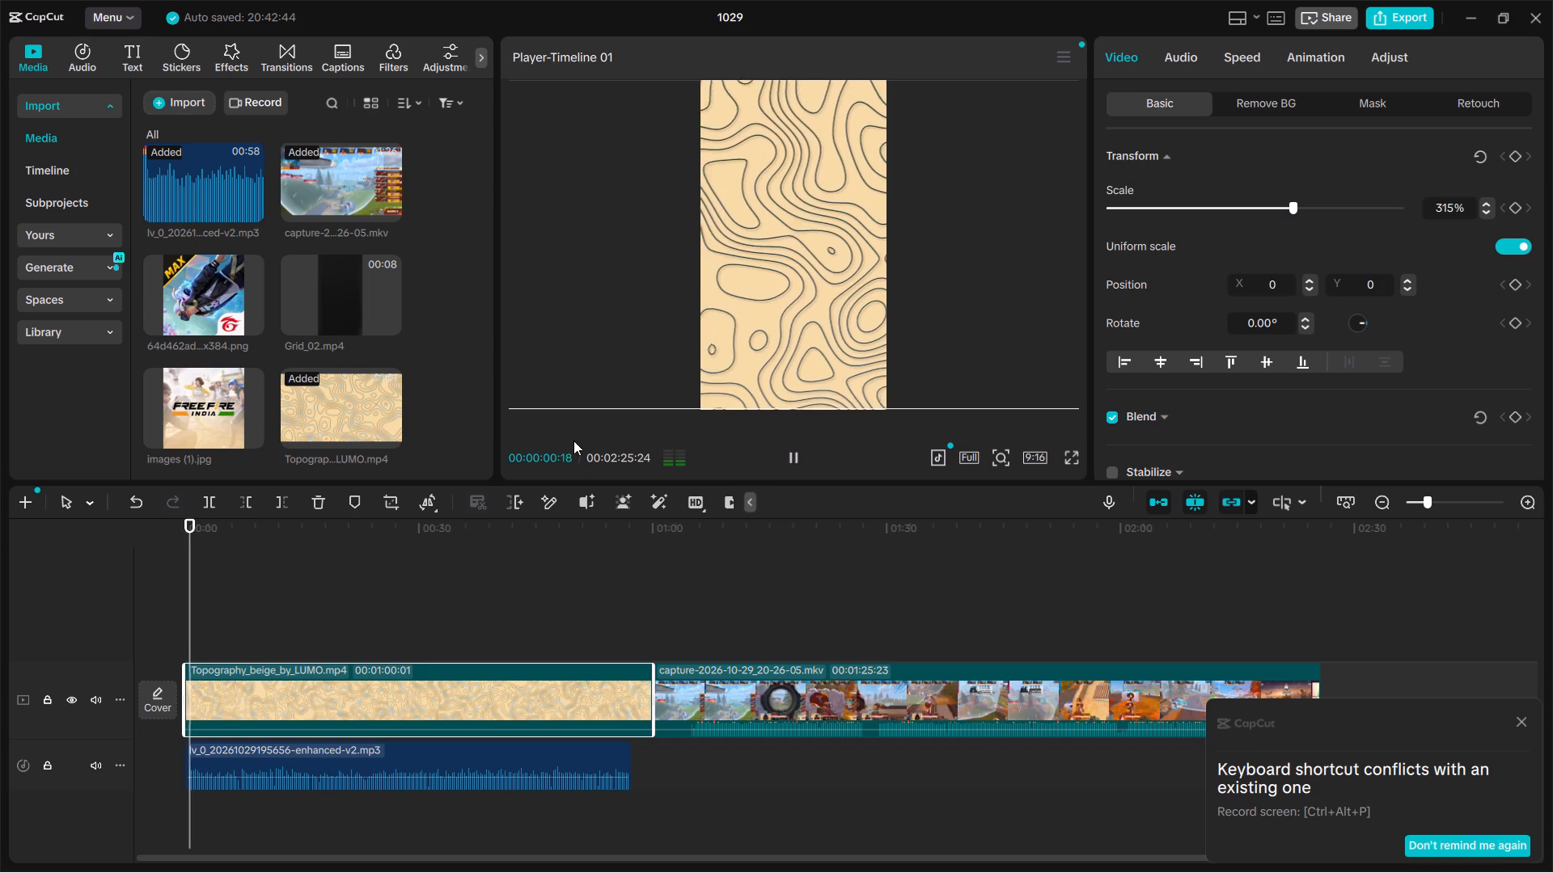
click(795, 453)
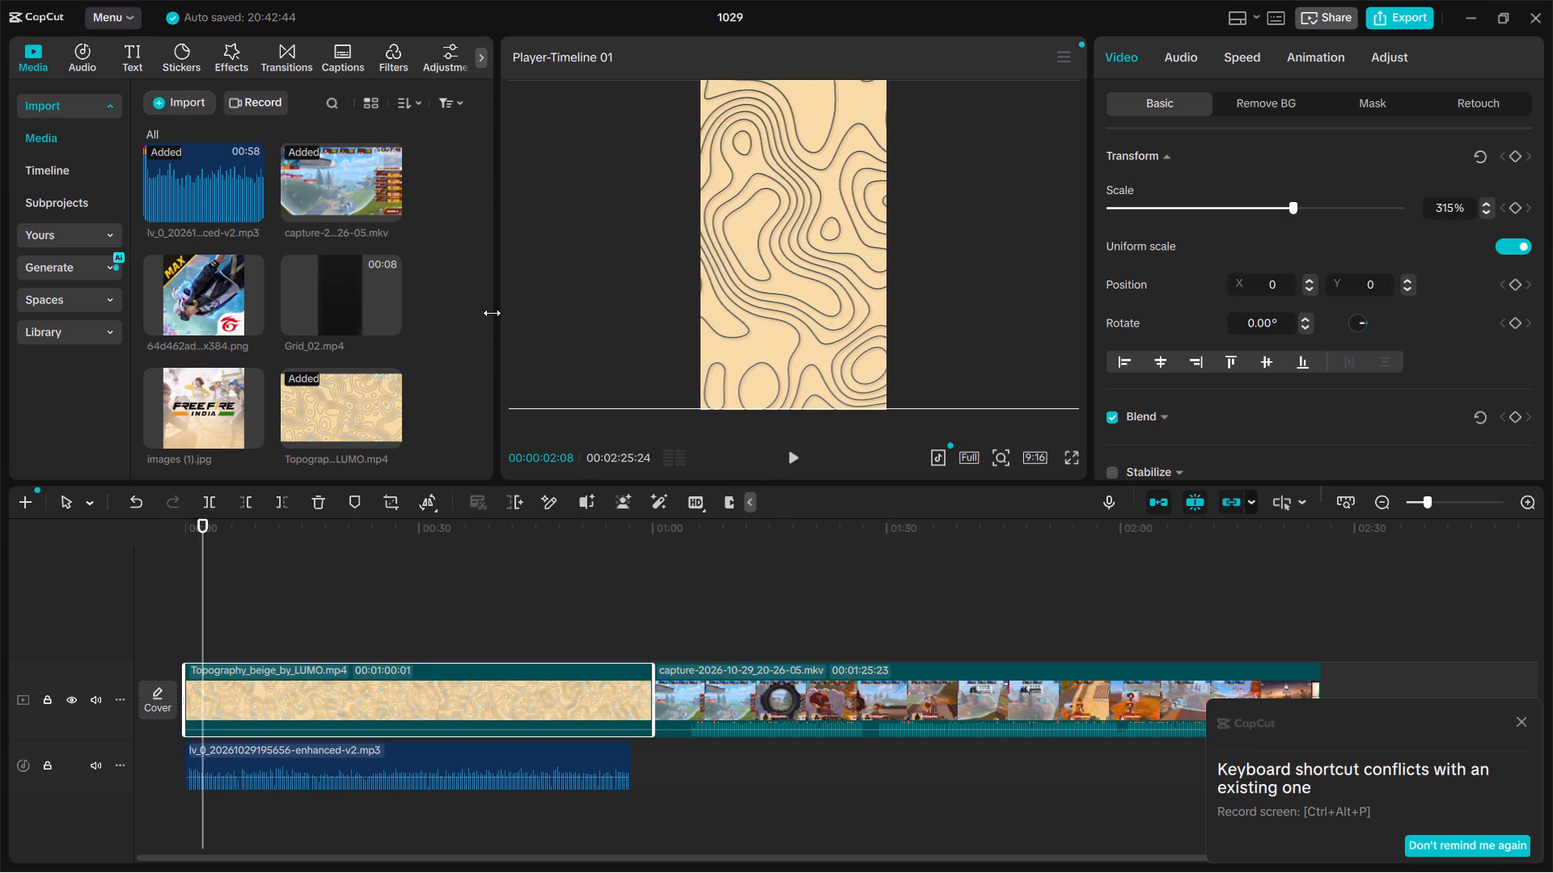
click(351, 292)
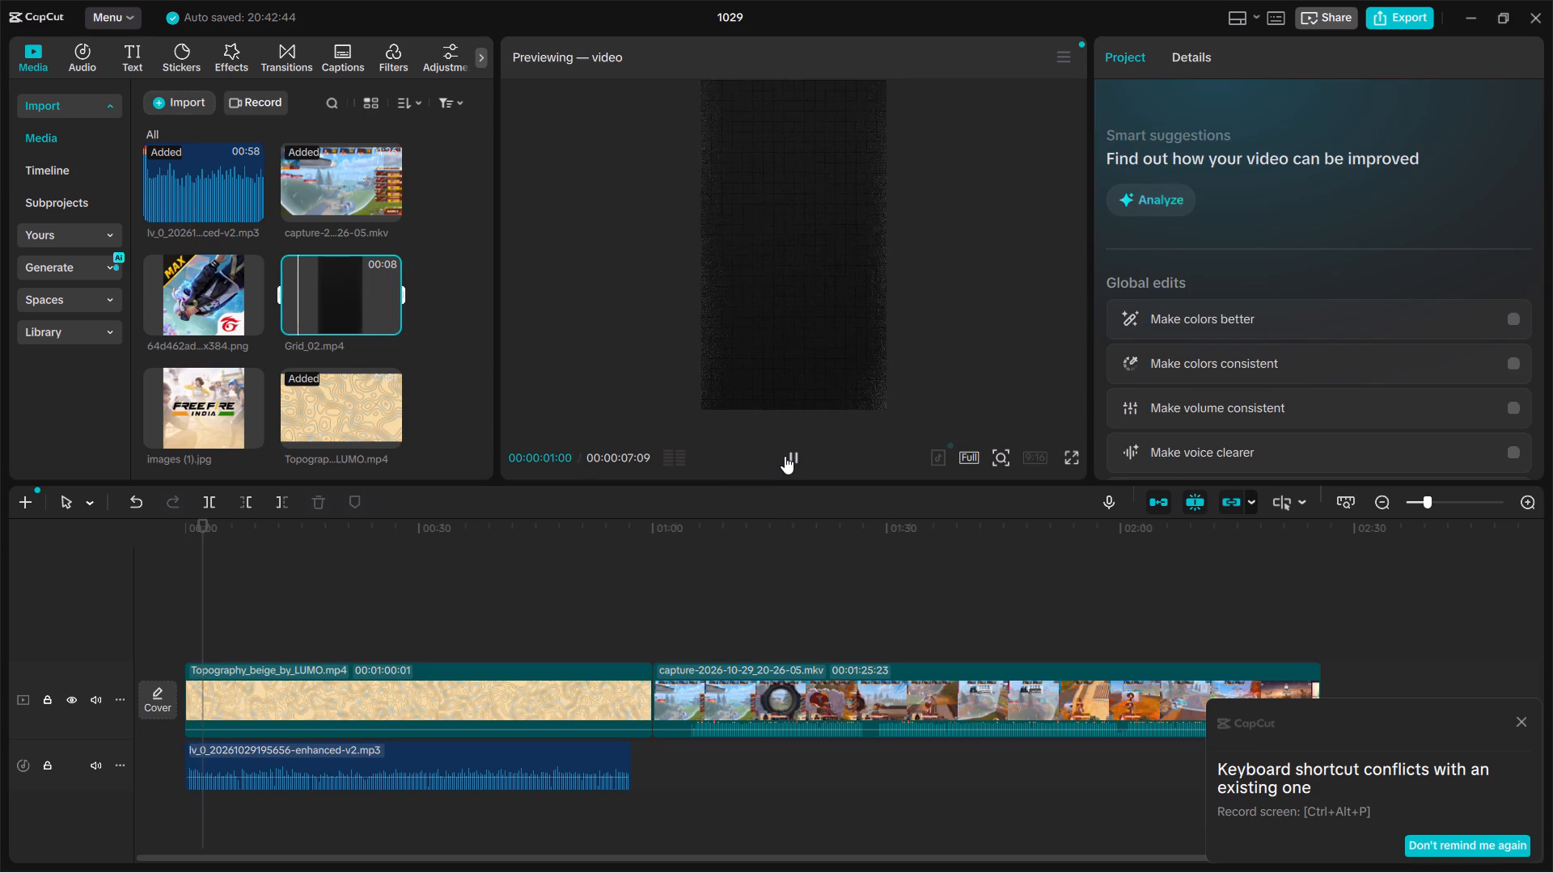
click(346, 407)
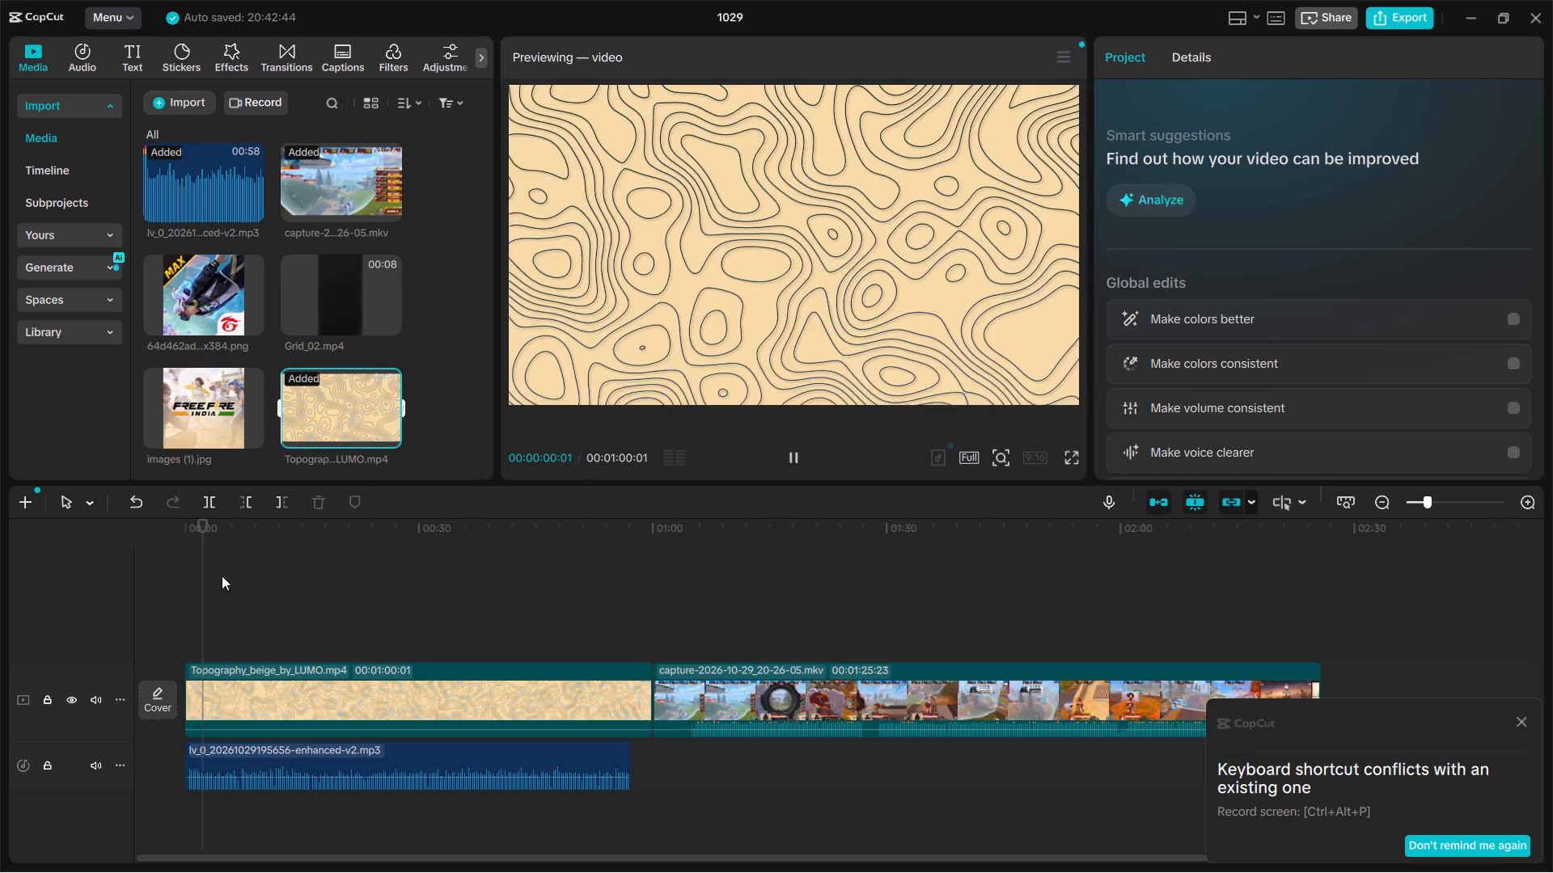
Play the opening seconds of the timeline several times to check the voice-over's first words against the waveform, and return to the start.
click(1462, 502)
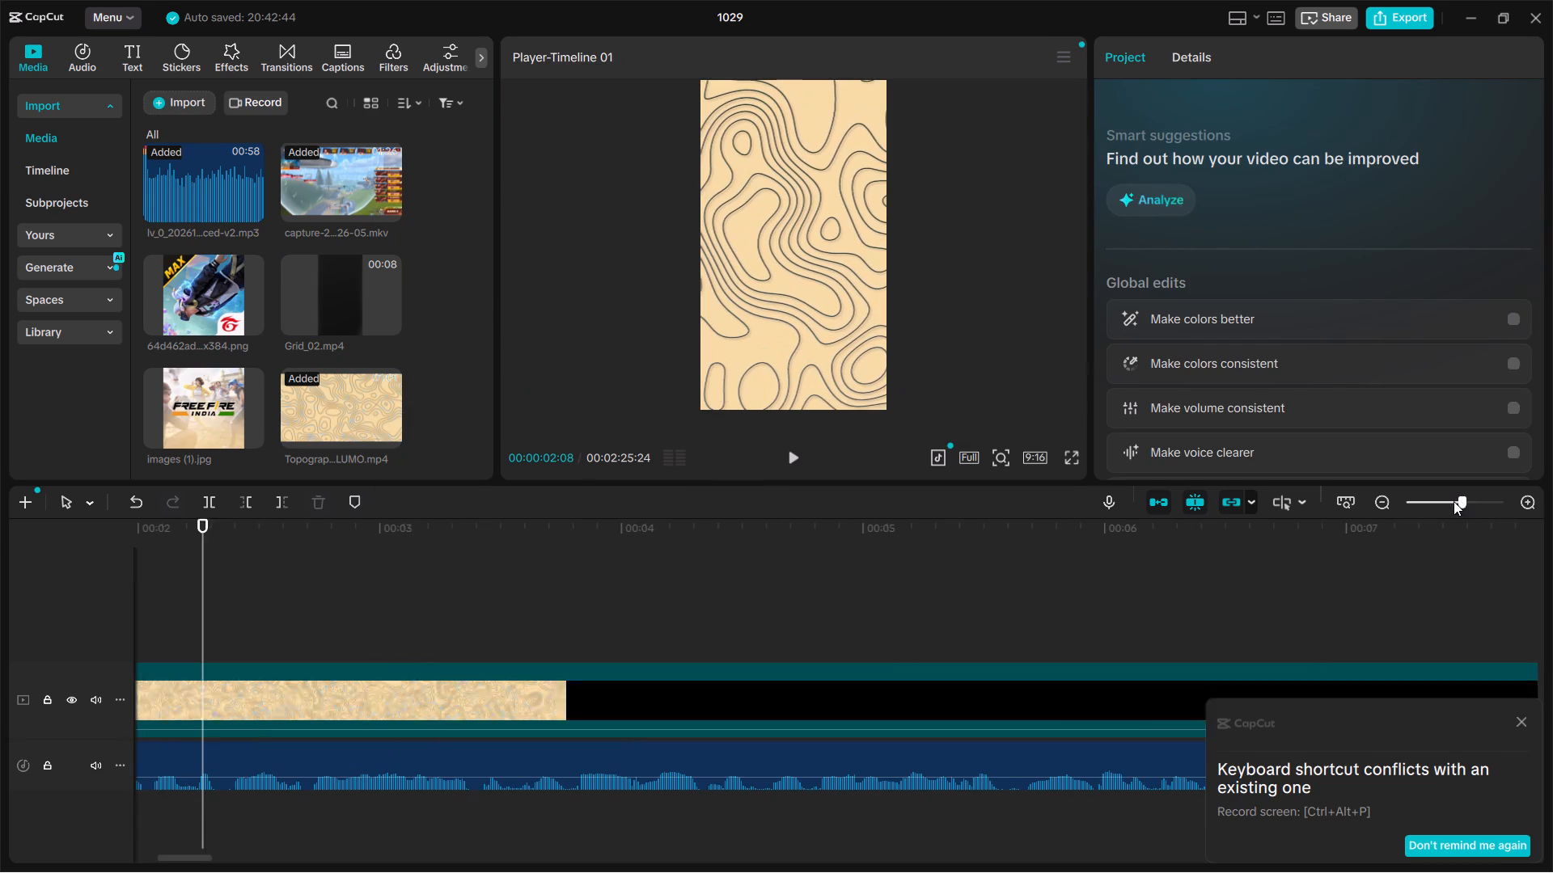
drag(202, 575, 0, 581)
click(790, 458)
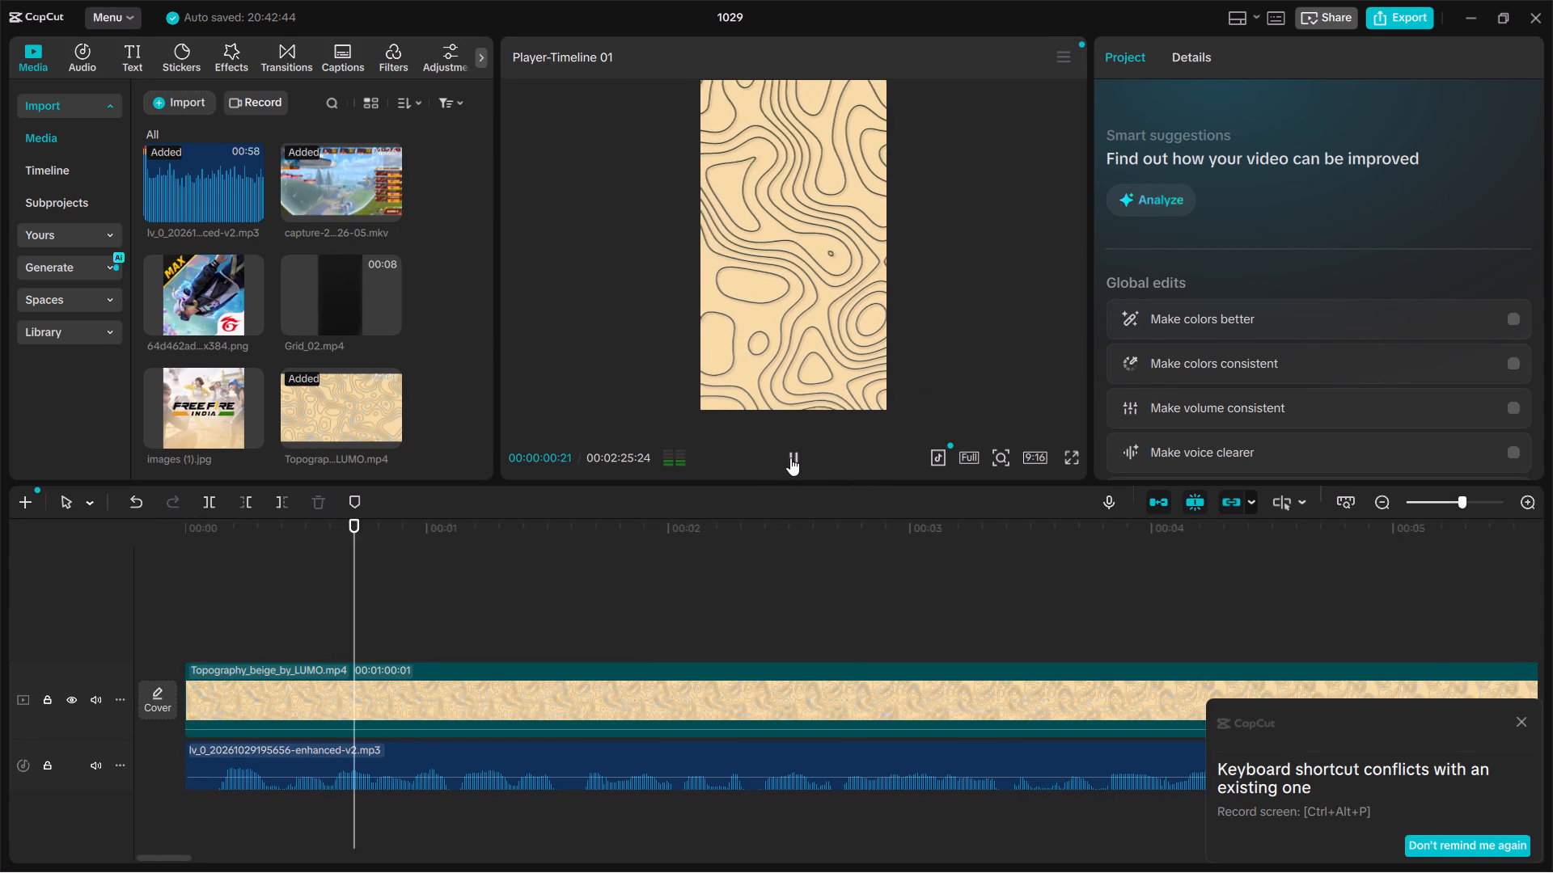
click(790, 458)
click(790, 458)
click(581, 581)
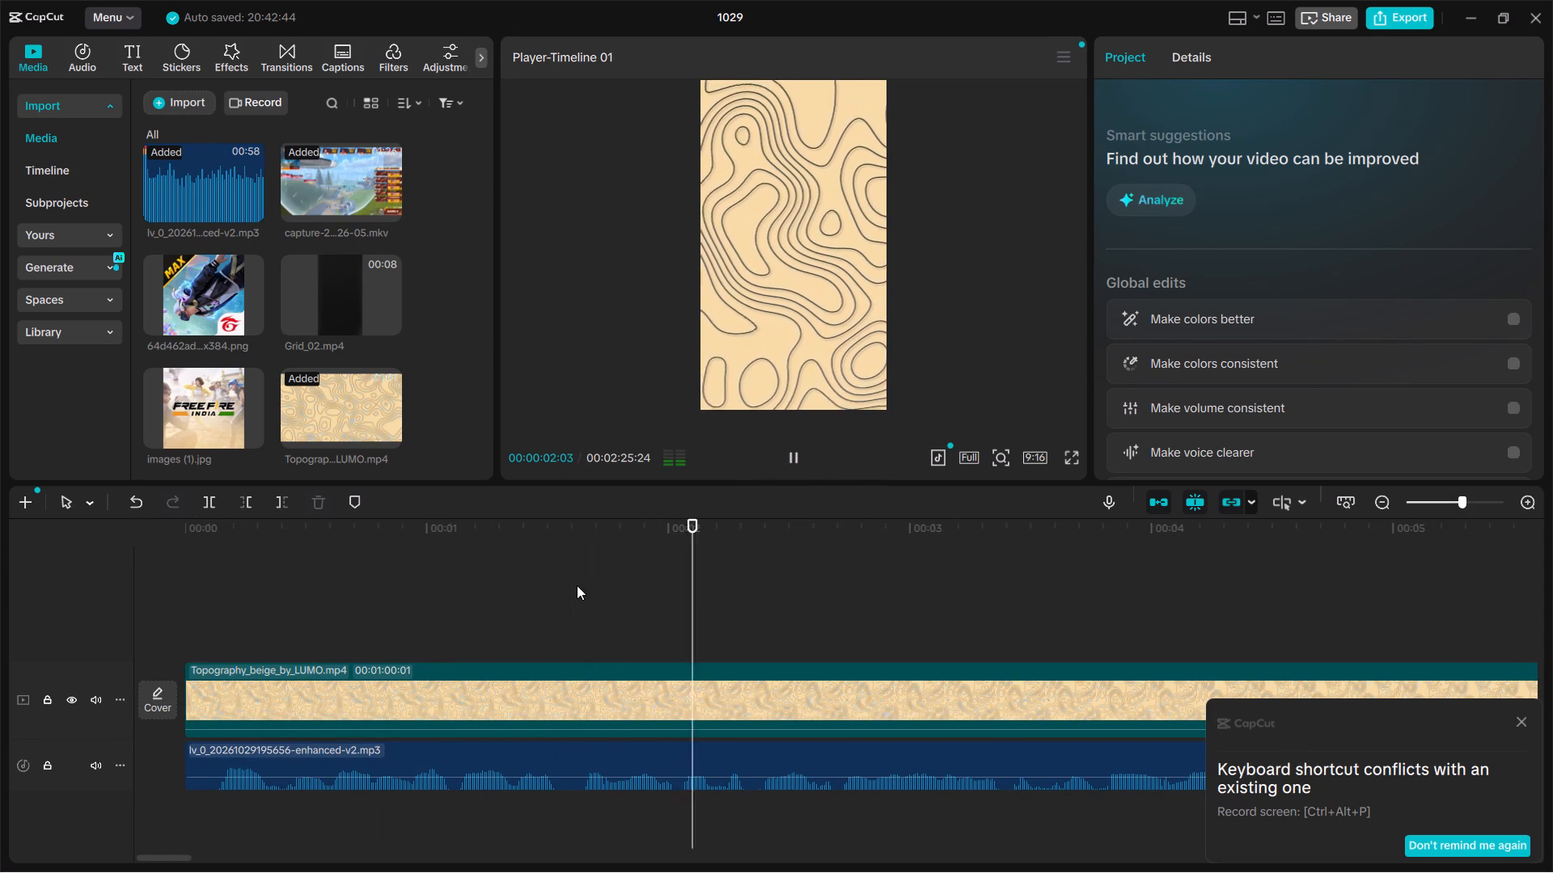
click(961, 622)
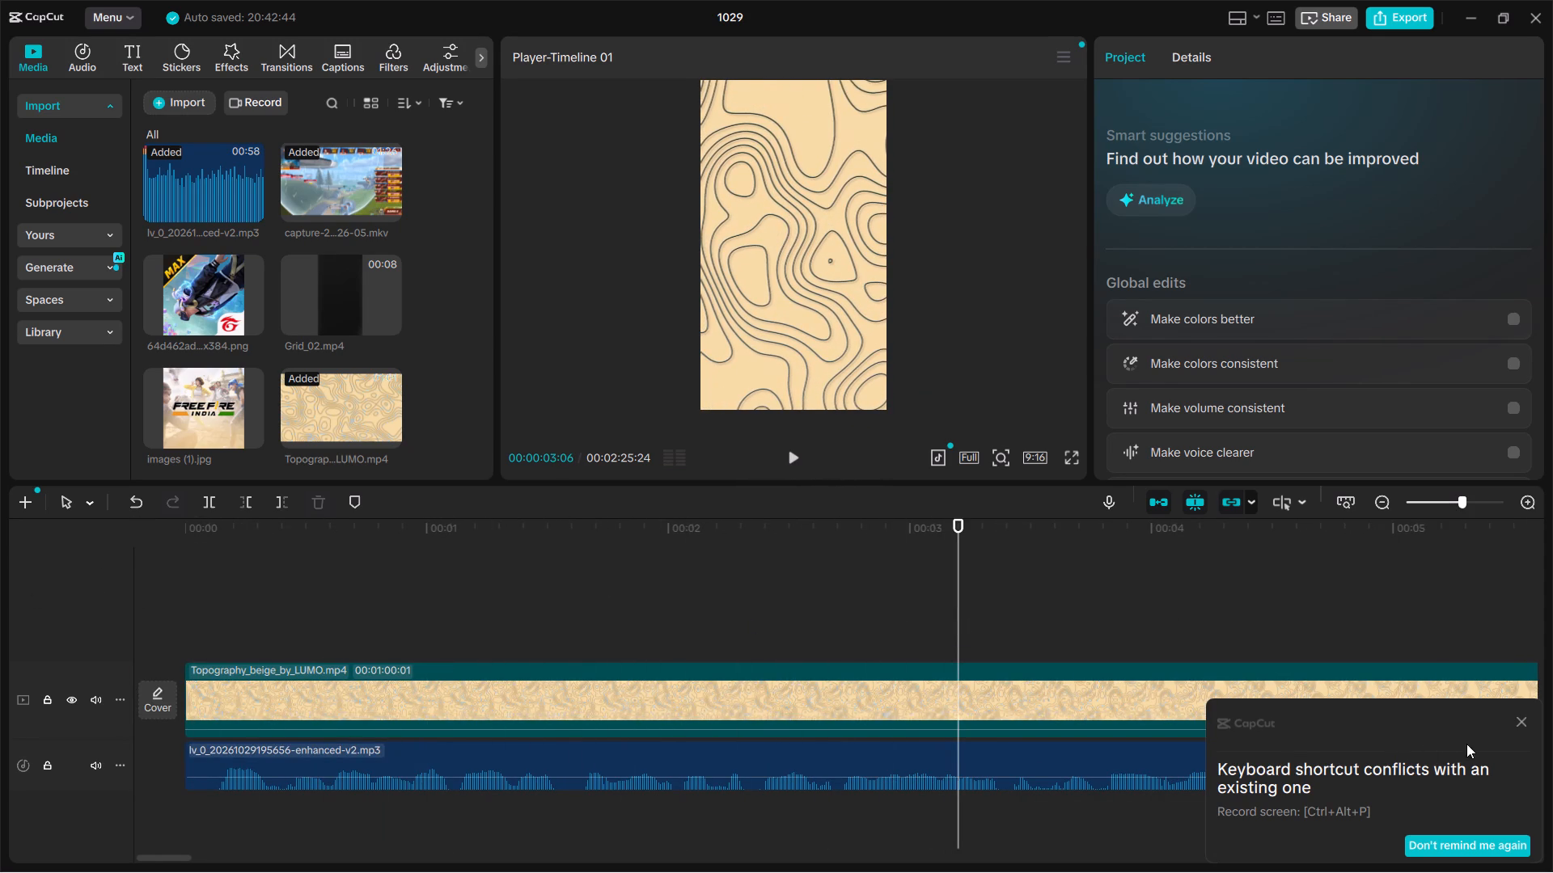
click(1517, 718)
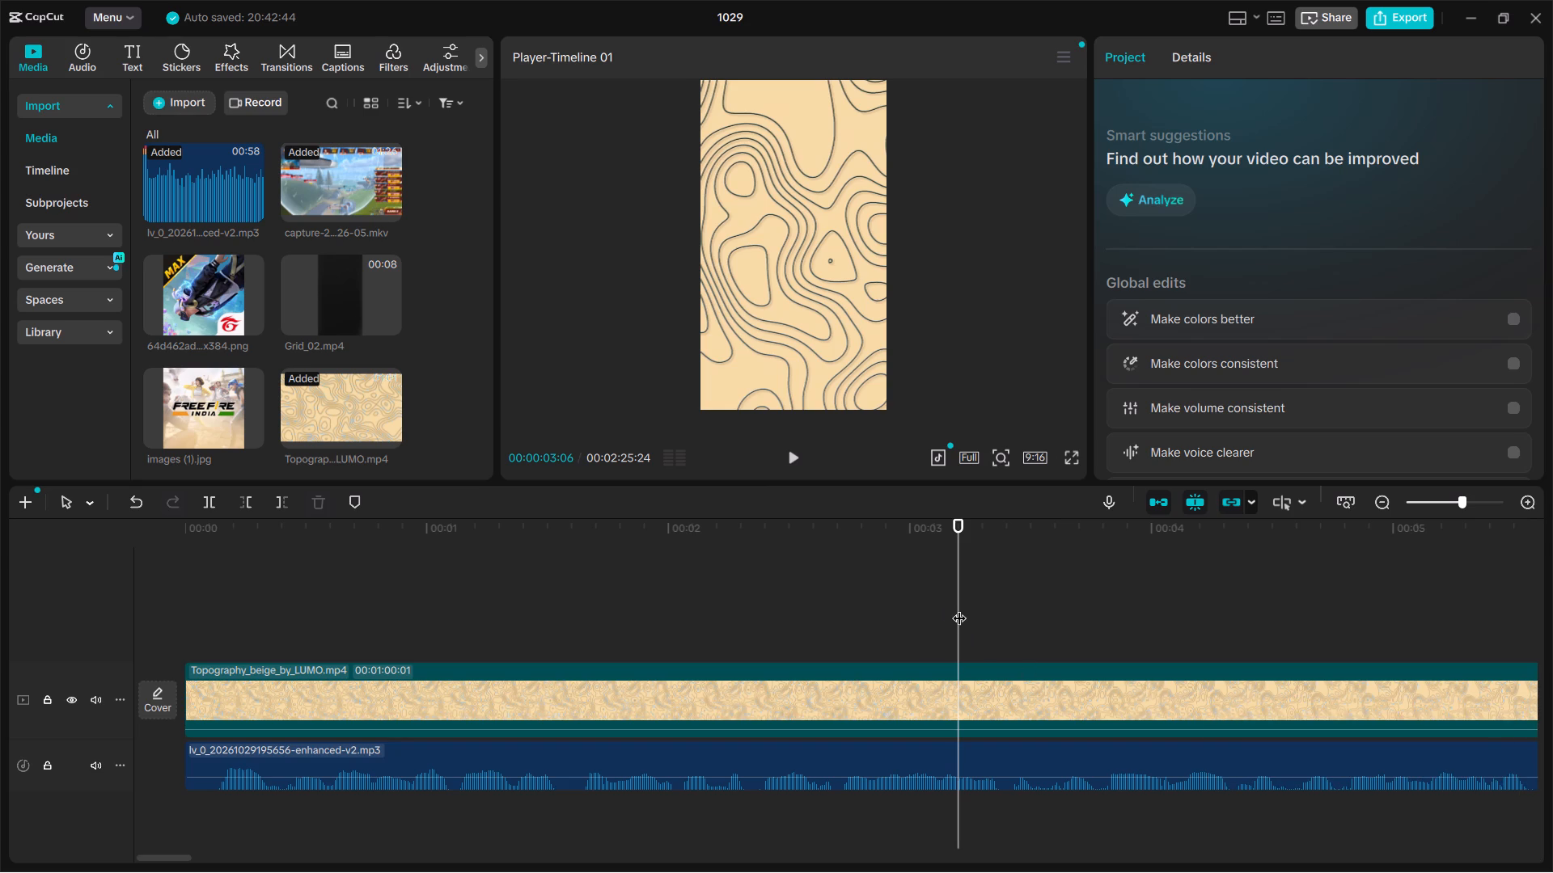
drag(959, 608, 0, 551)
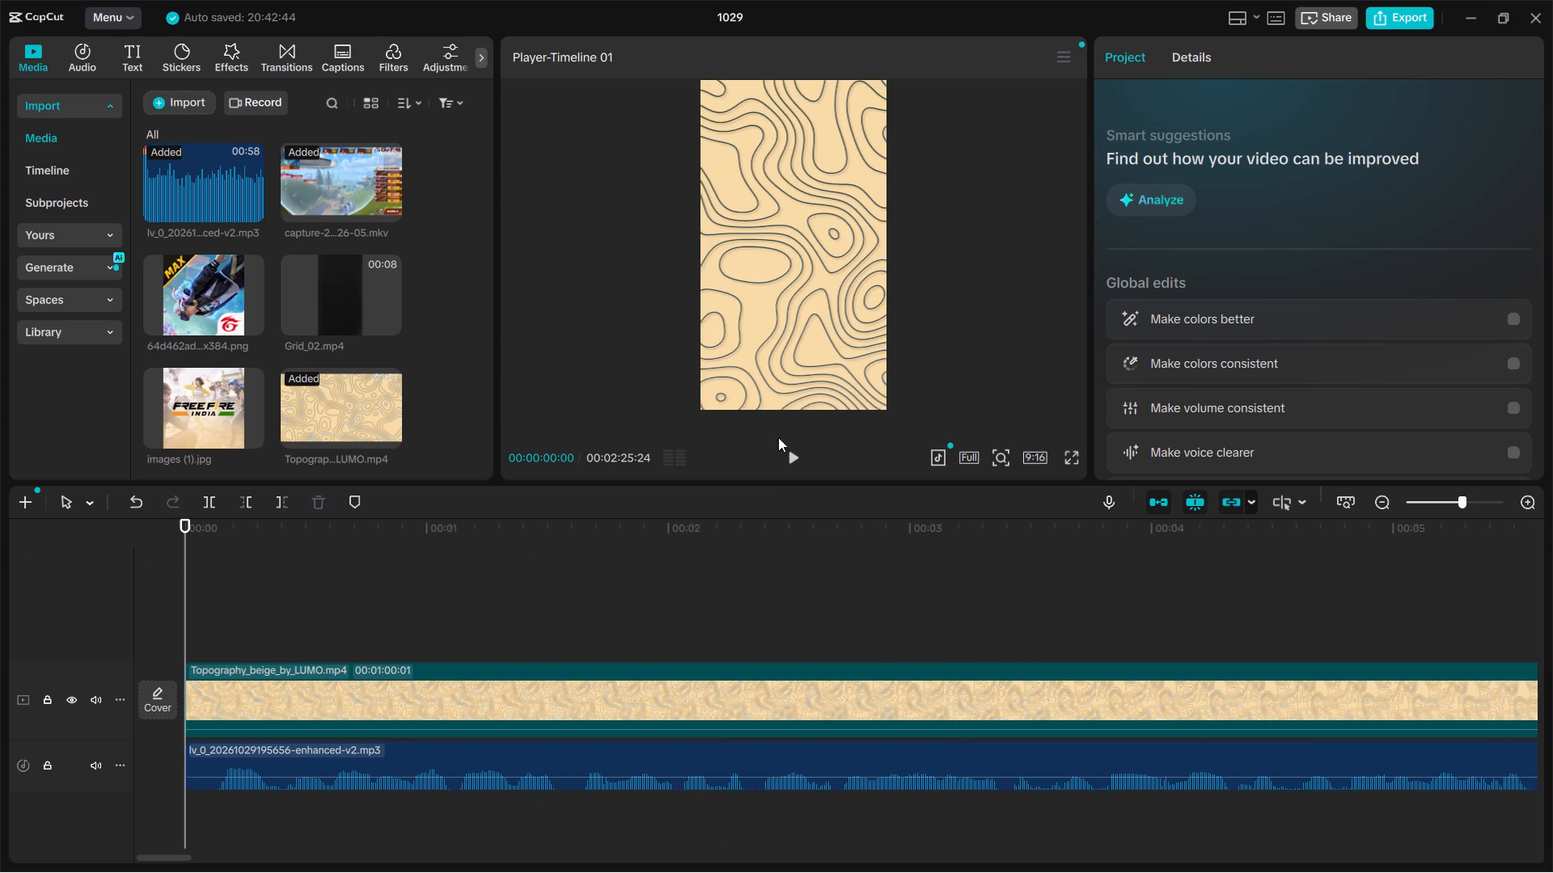
click(793, 468)
click(795, 453)
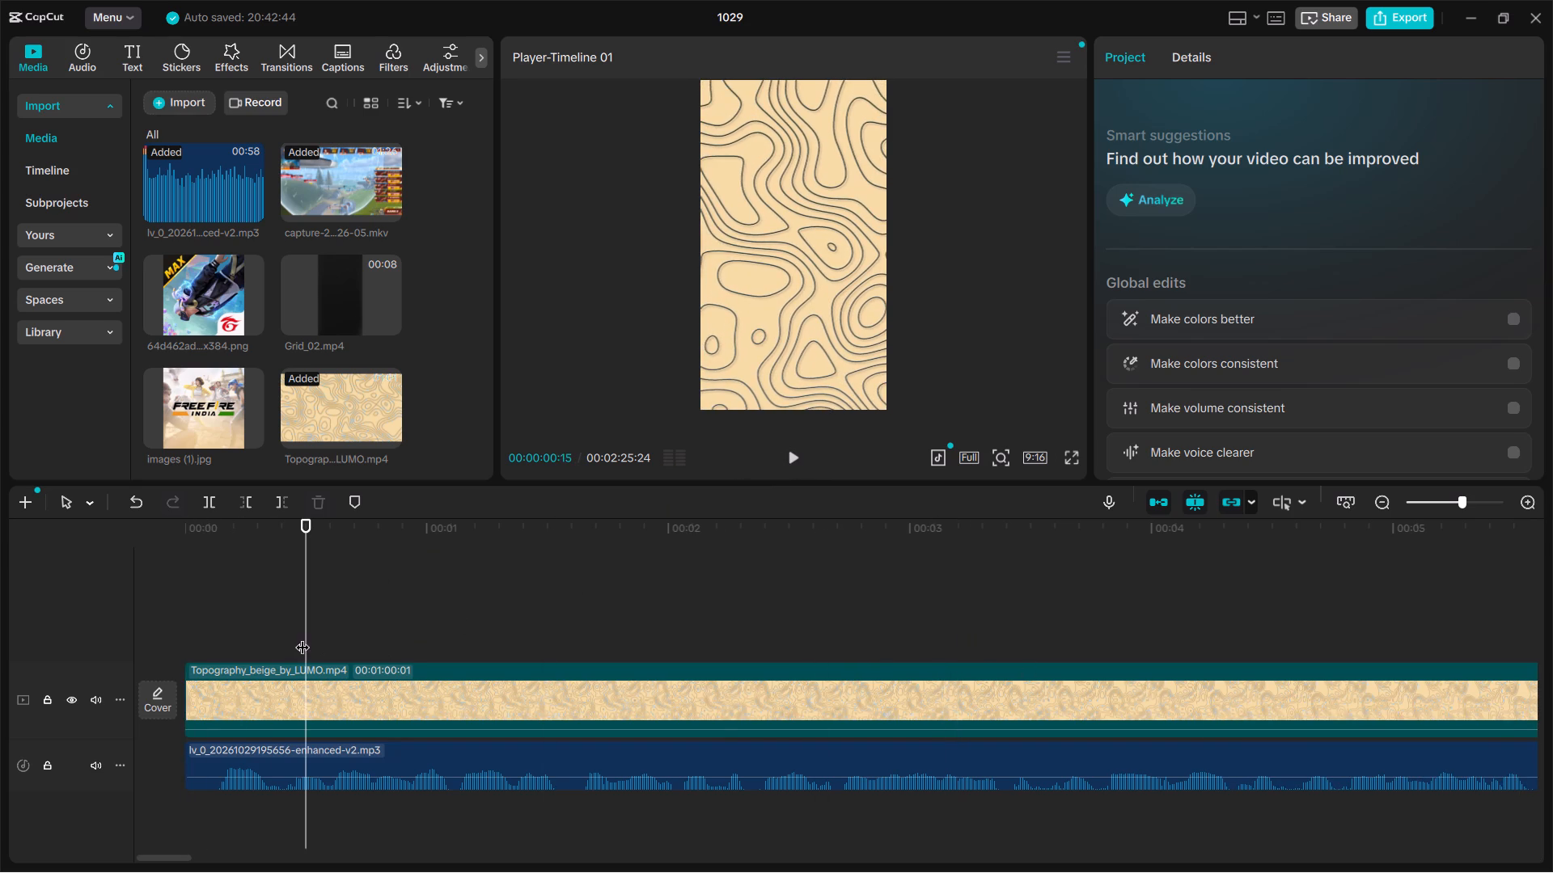
drag(306, 636, 167, 636)
click(798, 453)
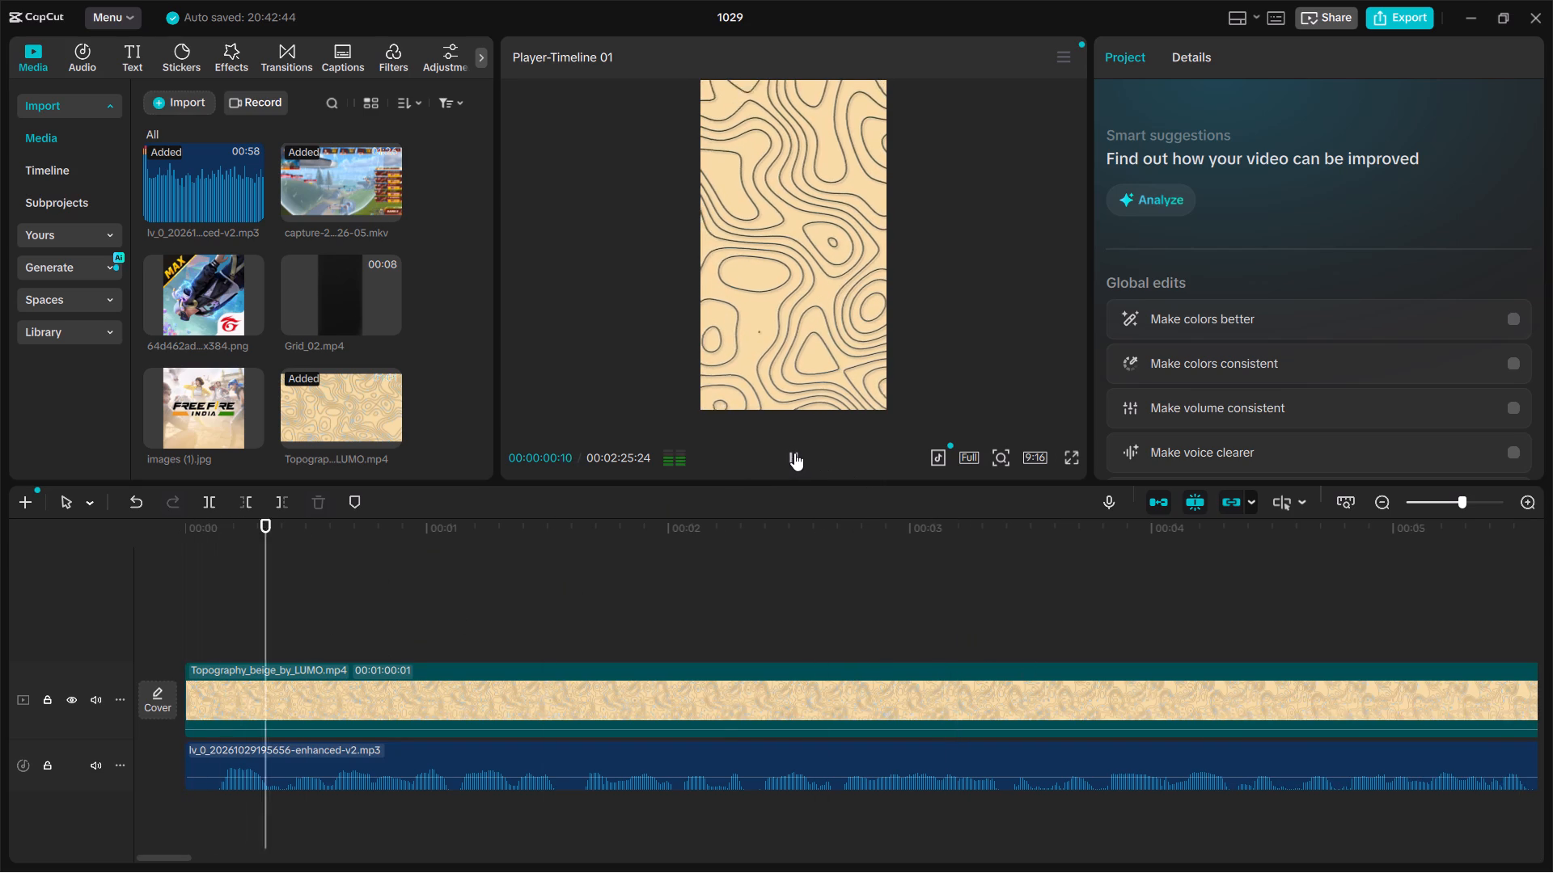
click(794, 453)
drag(300, 577, 140, 588)
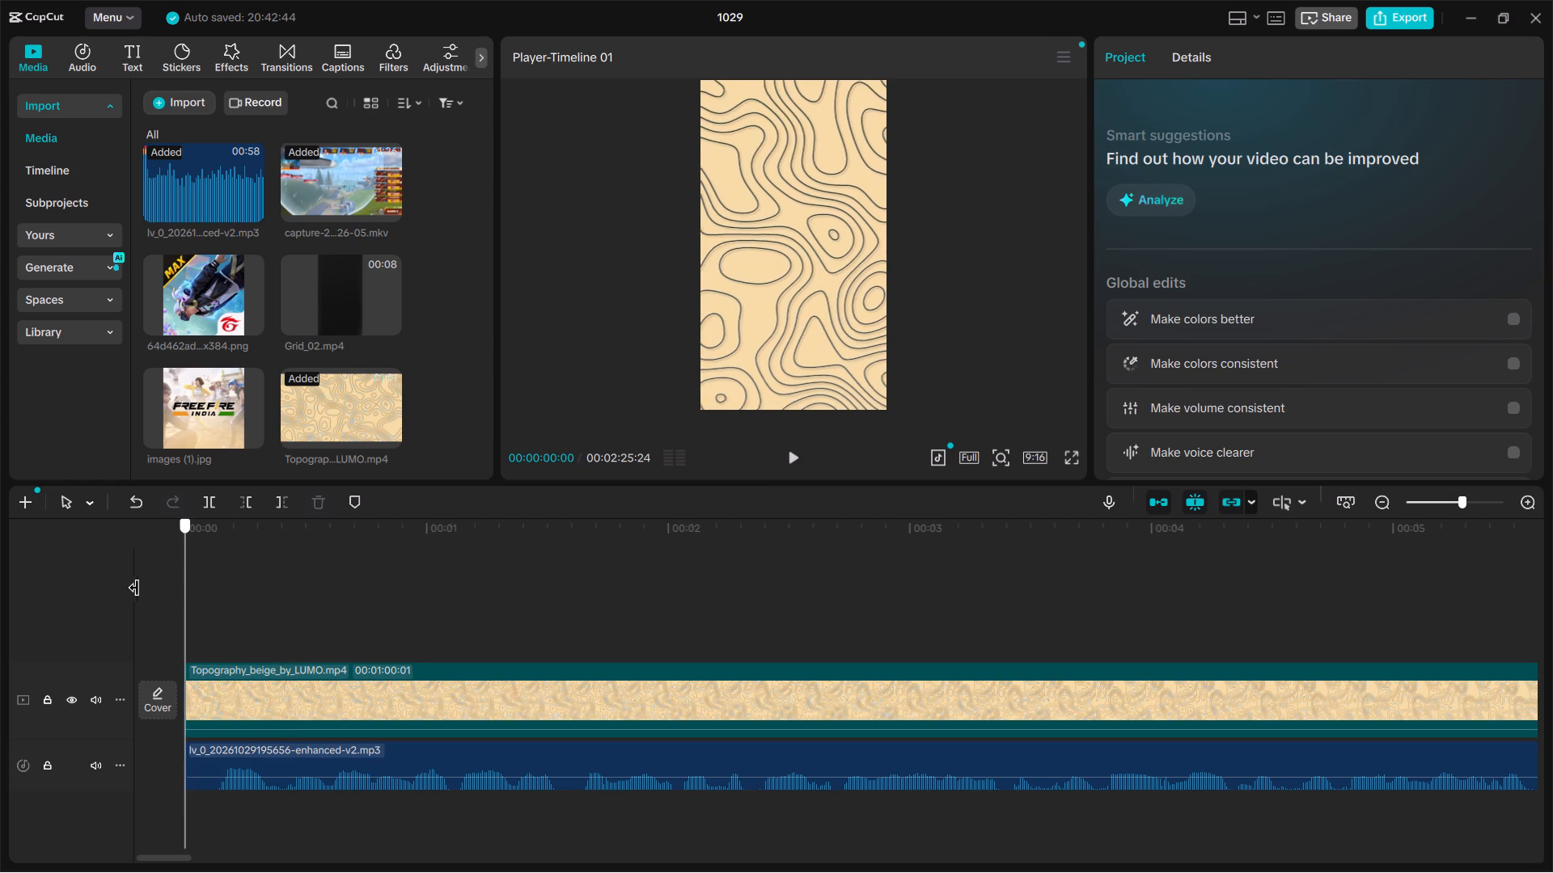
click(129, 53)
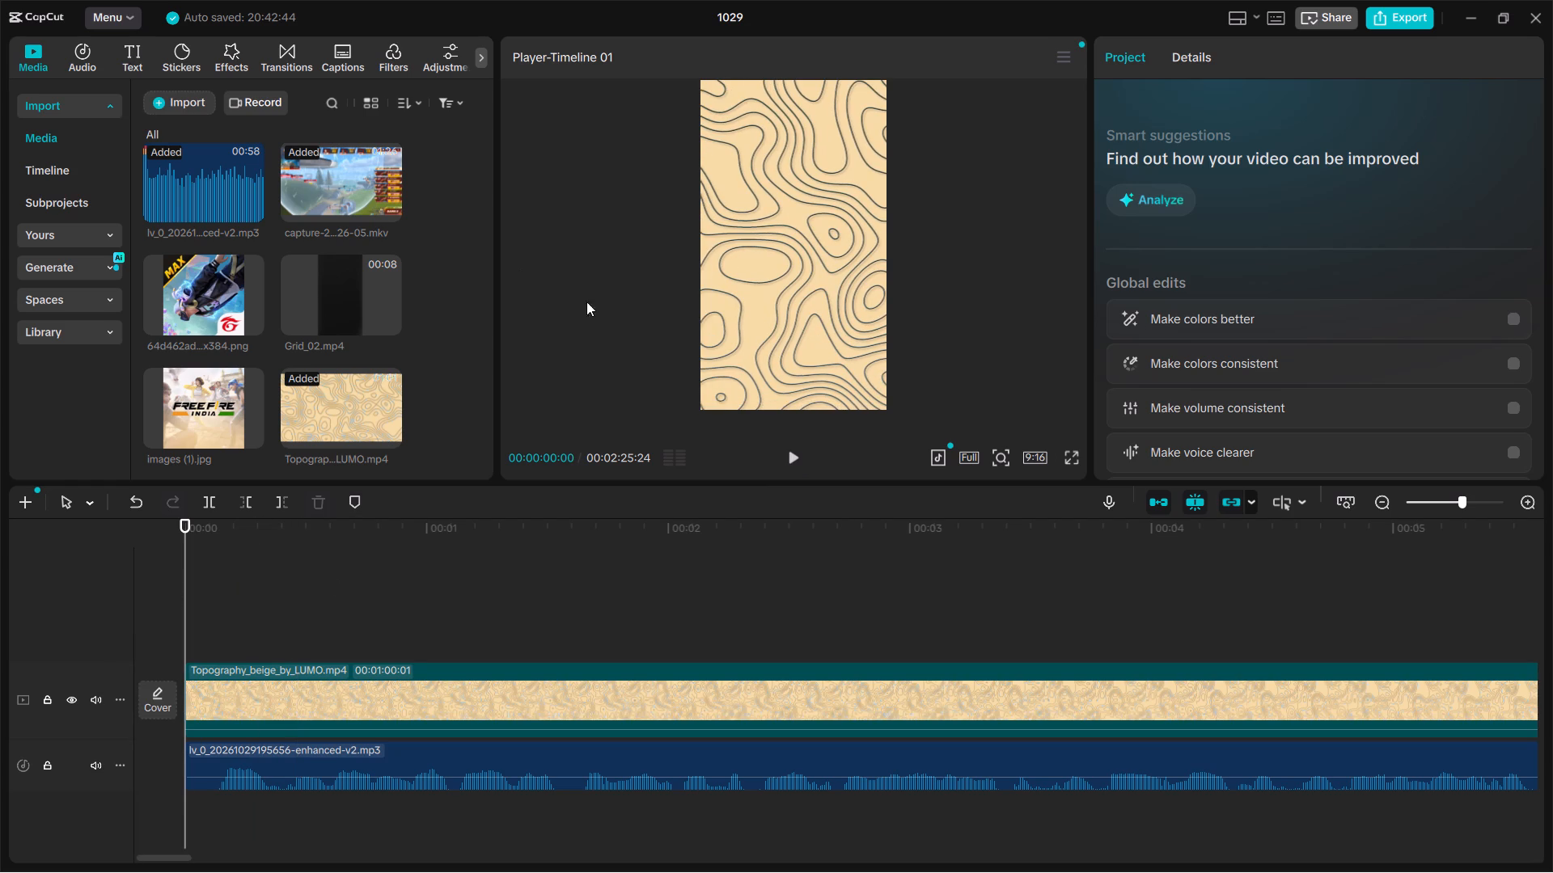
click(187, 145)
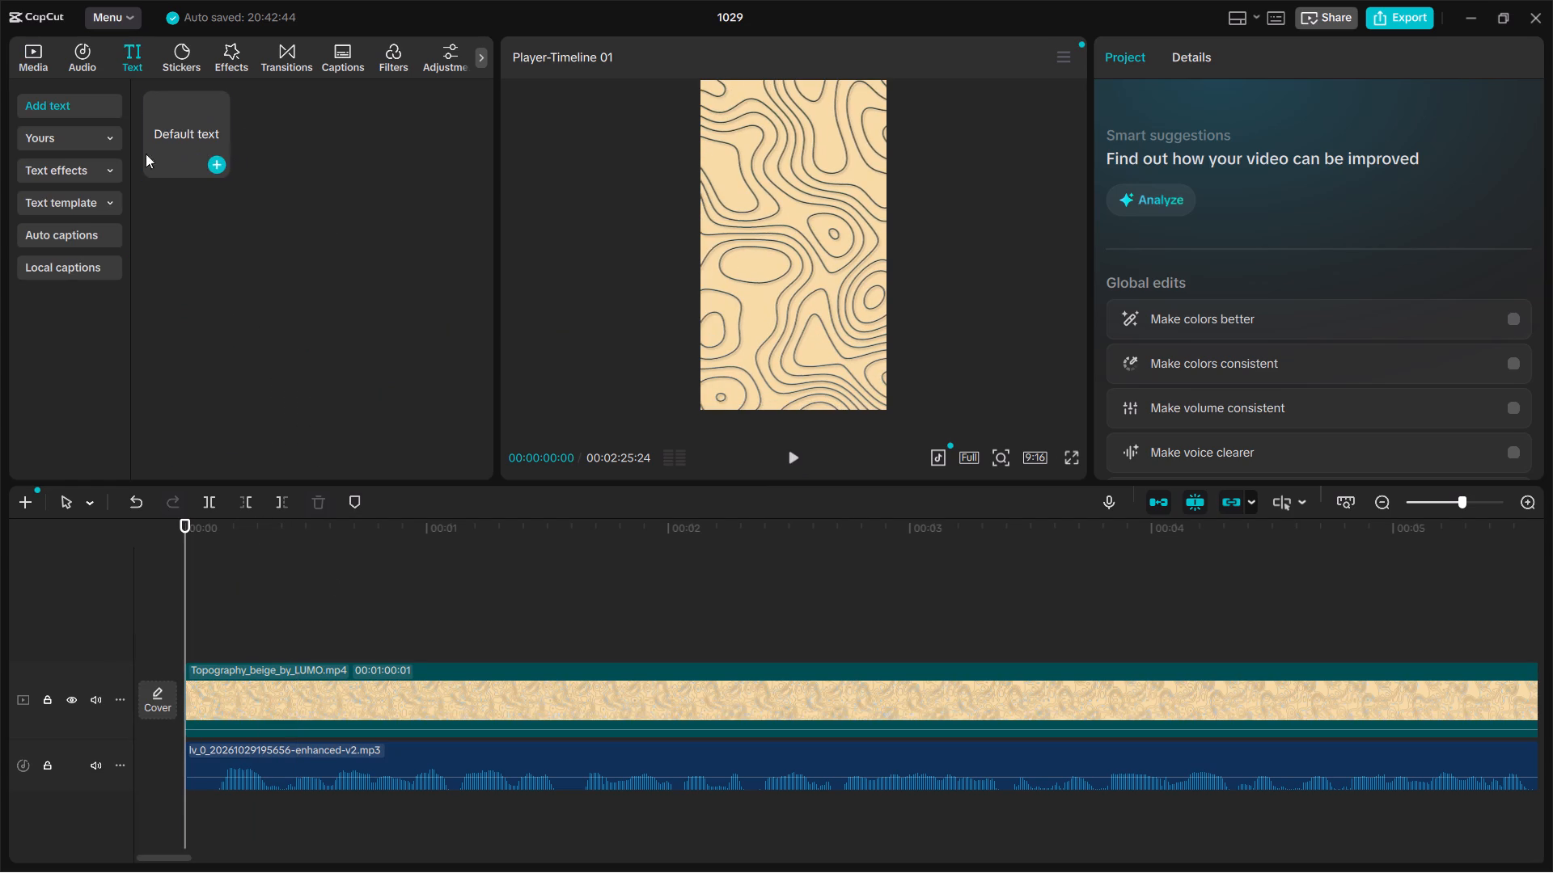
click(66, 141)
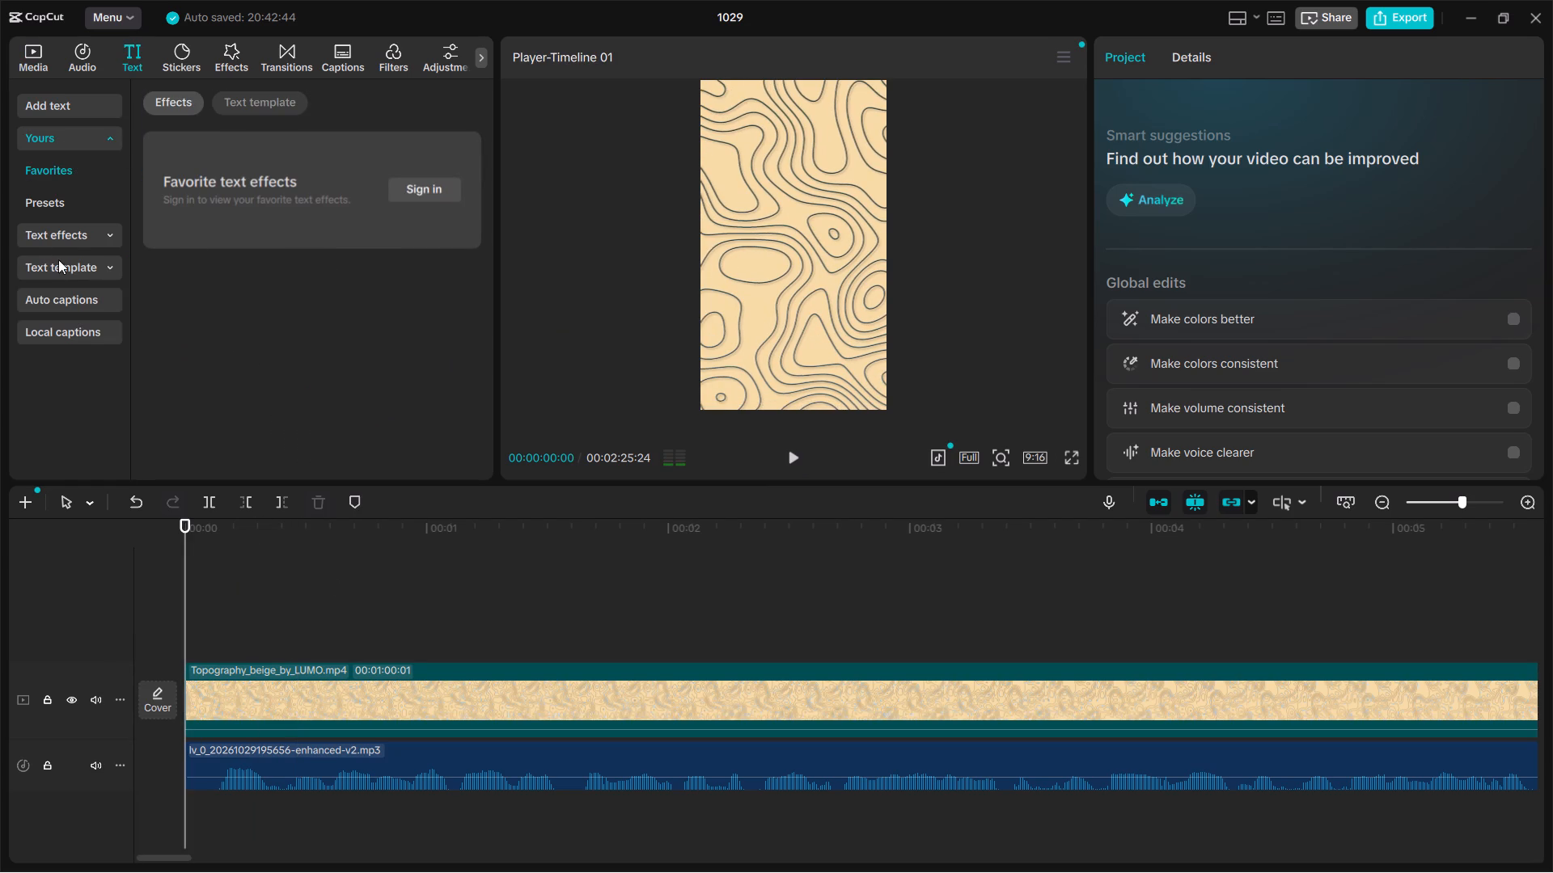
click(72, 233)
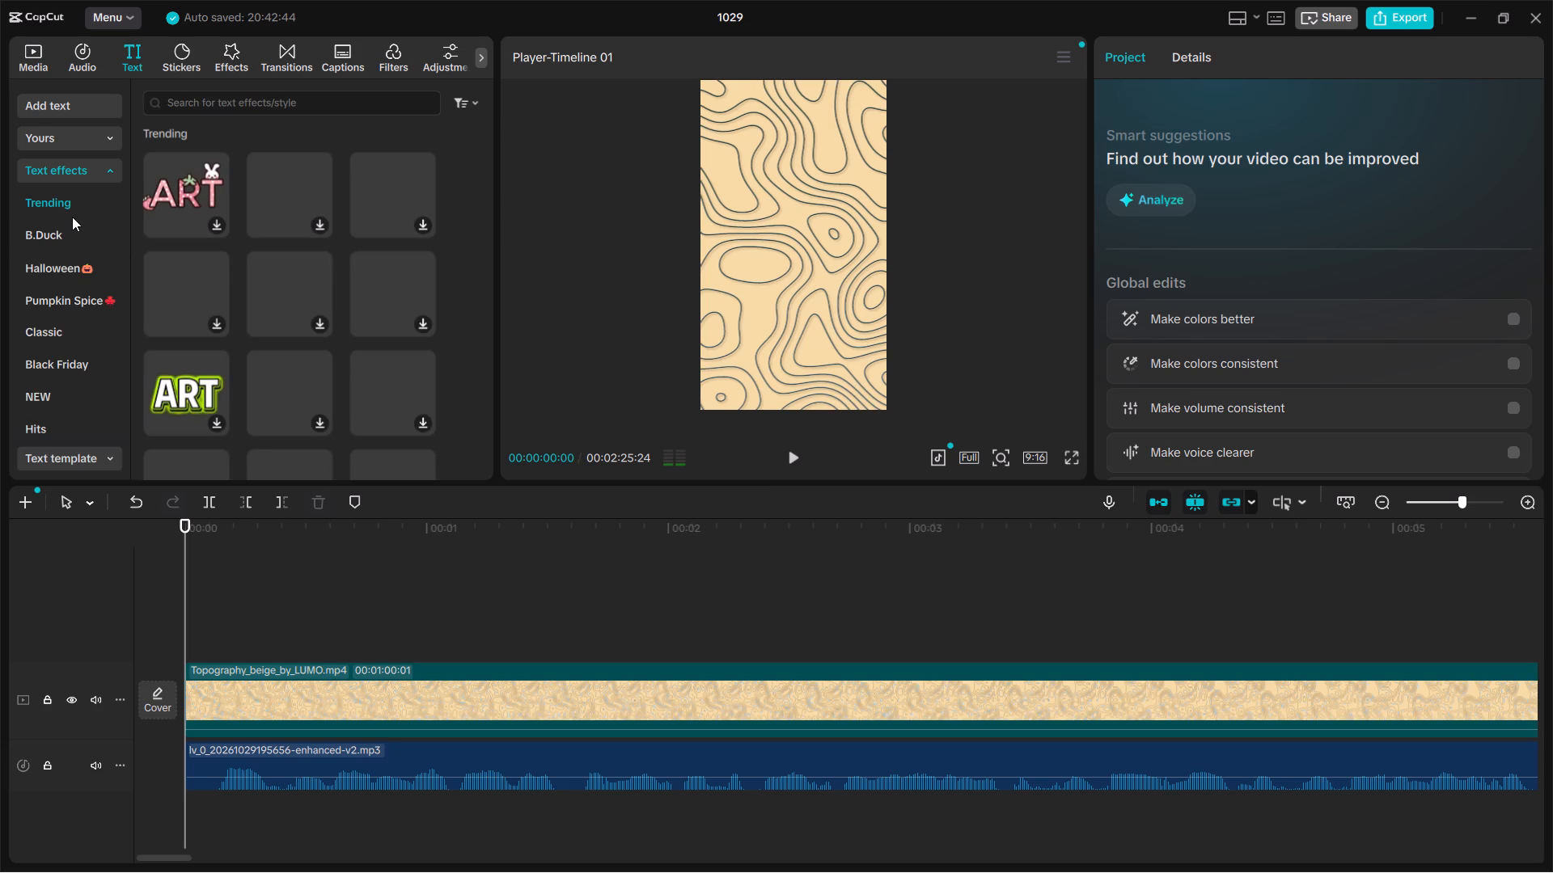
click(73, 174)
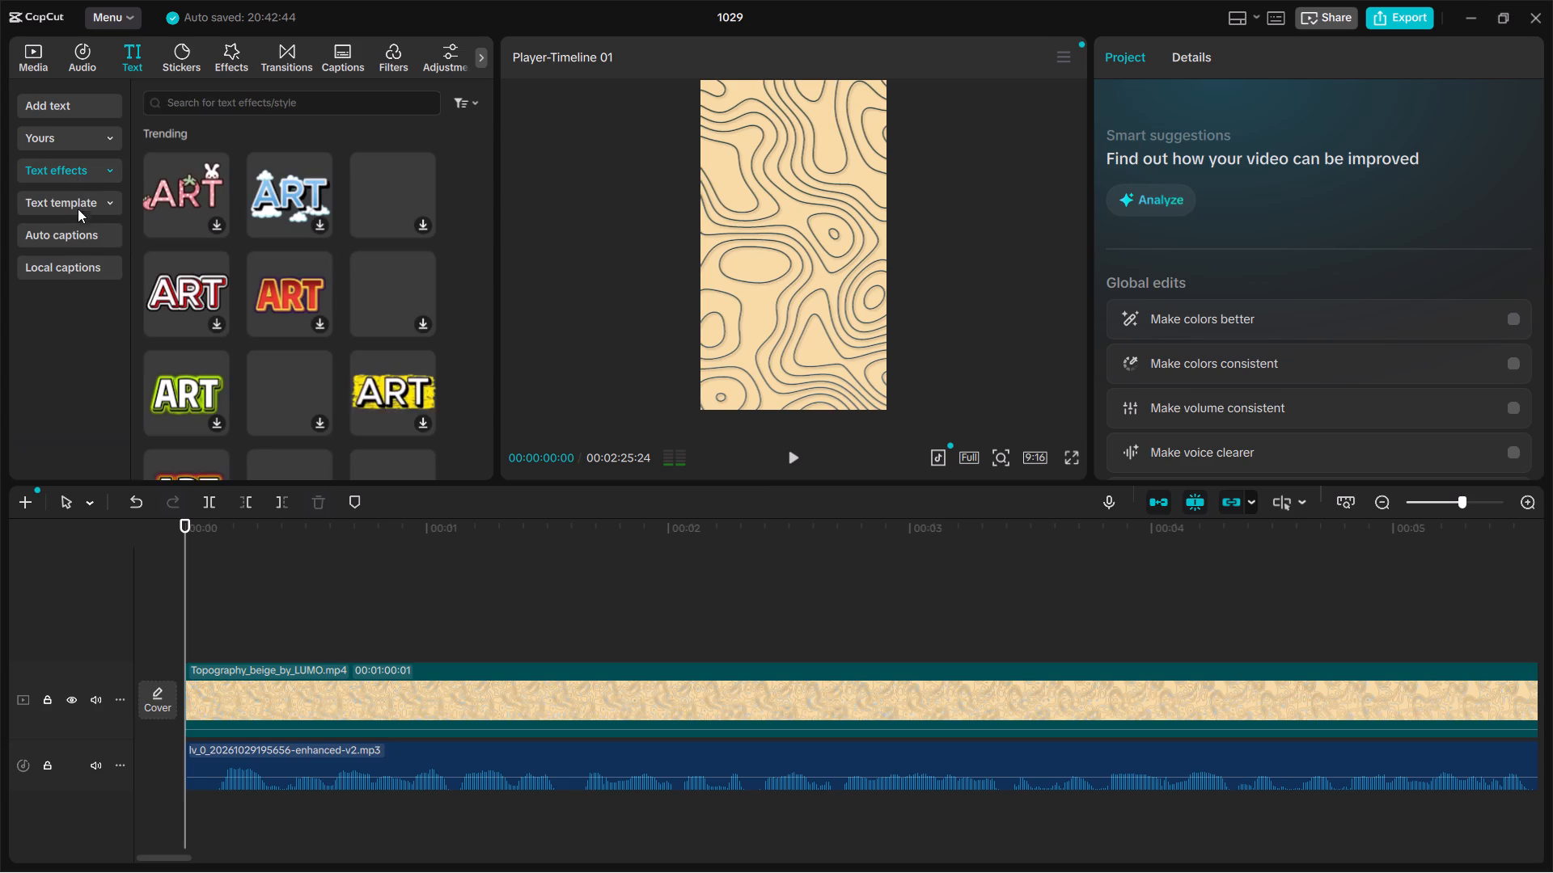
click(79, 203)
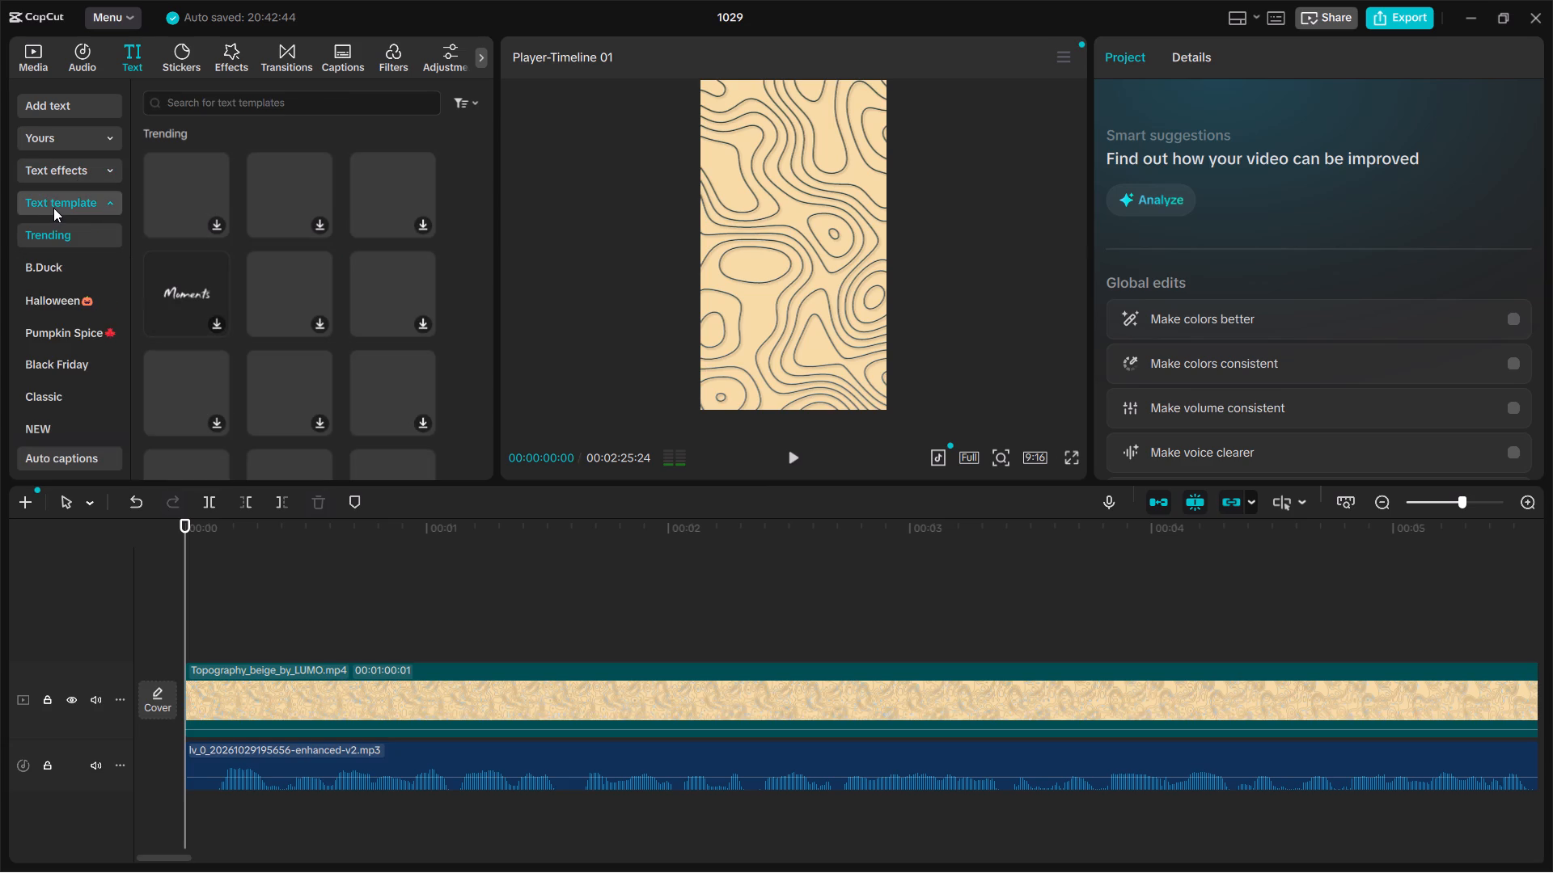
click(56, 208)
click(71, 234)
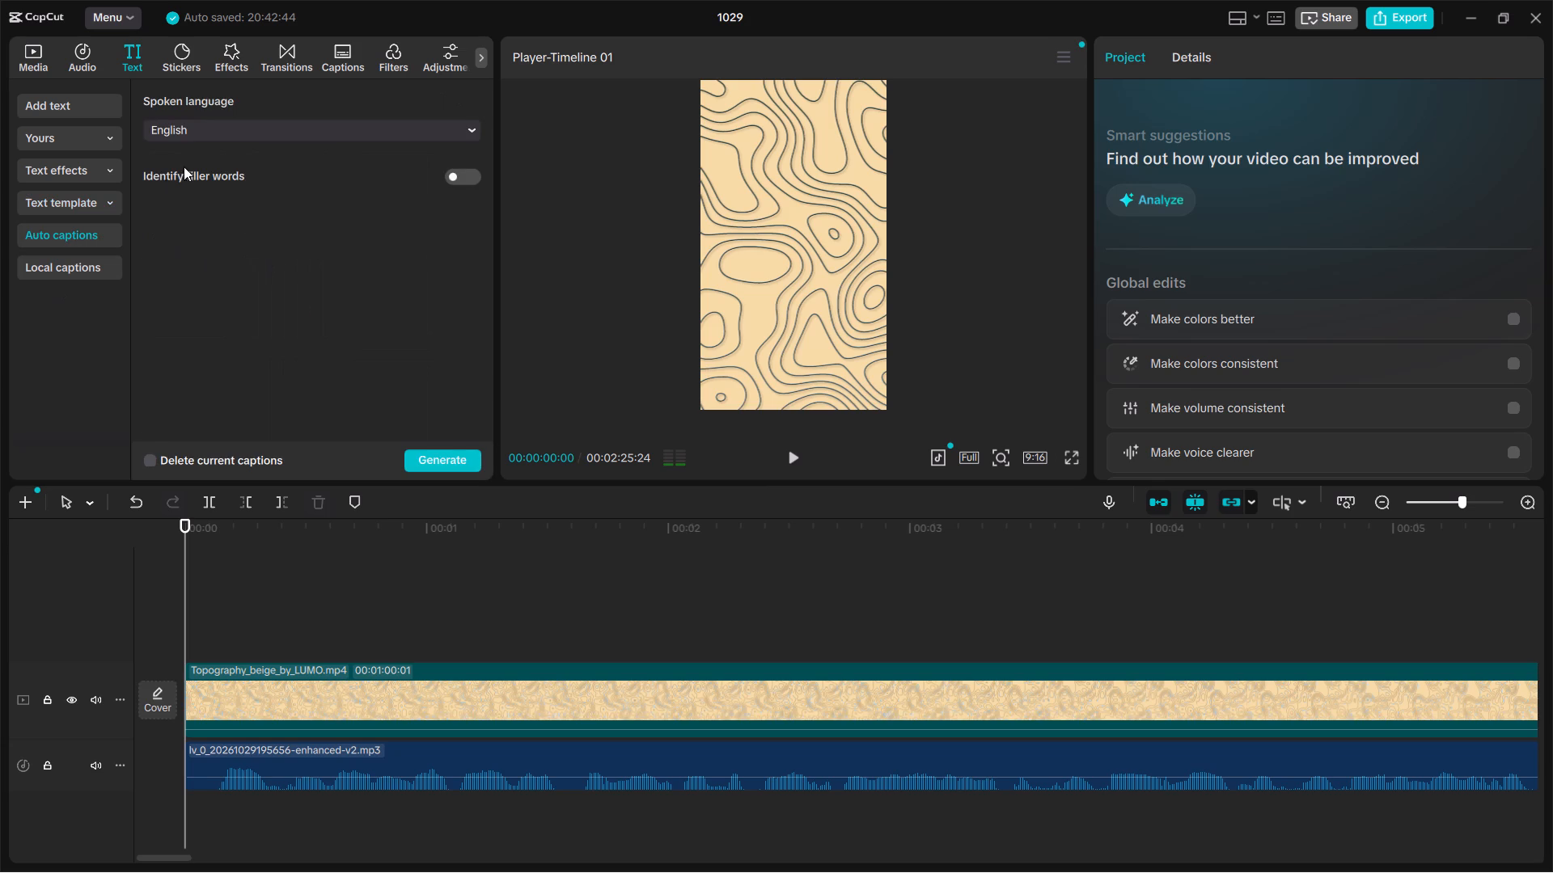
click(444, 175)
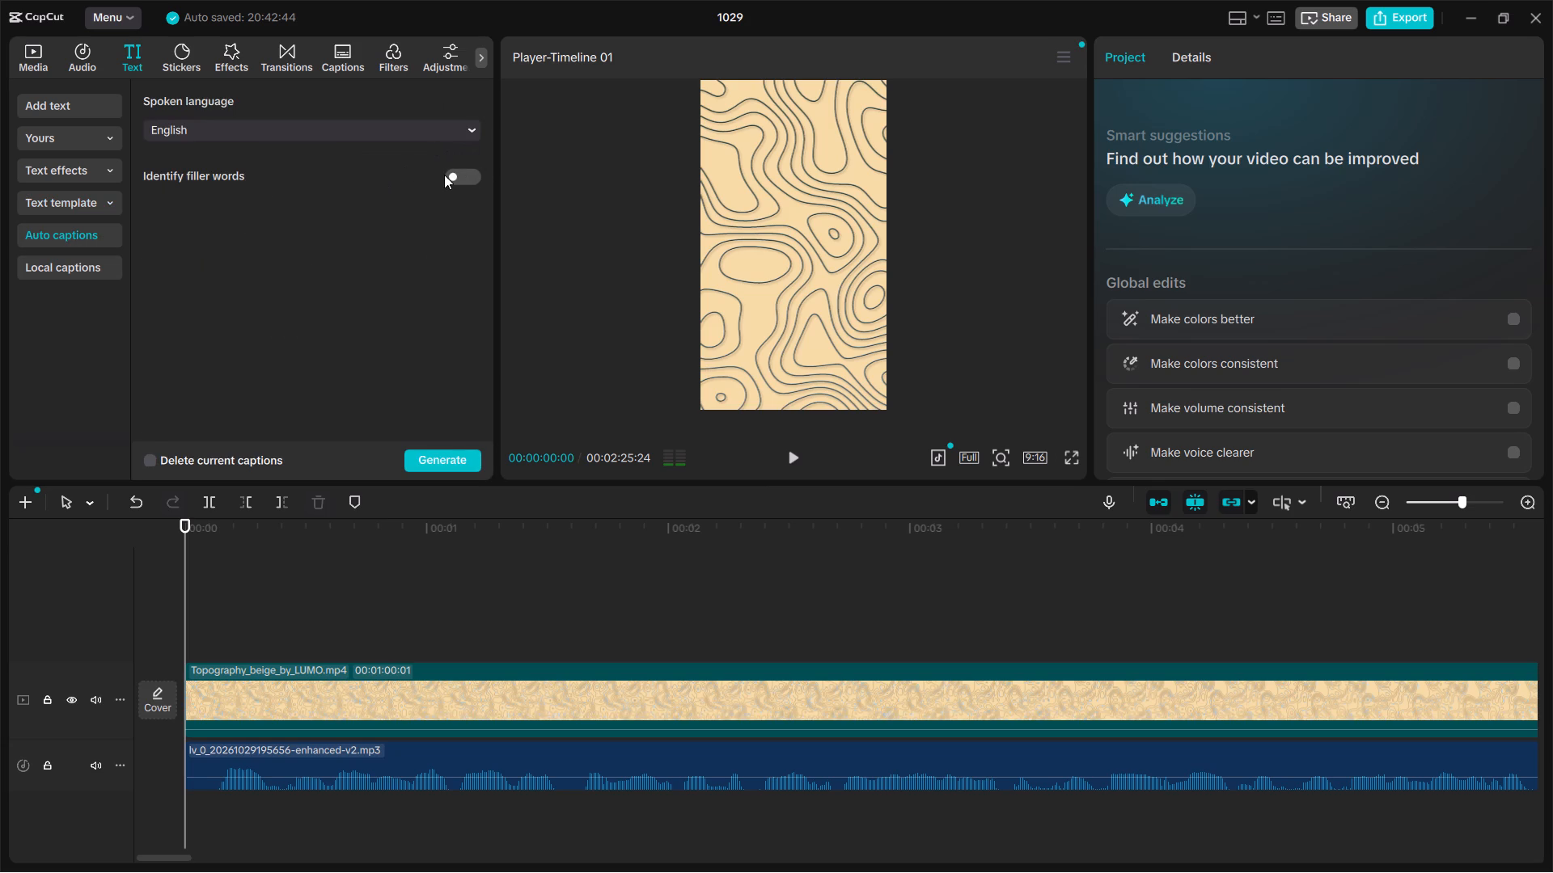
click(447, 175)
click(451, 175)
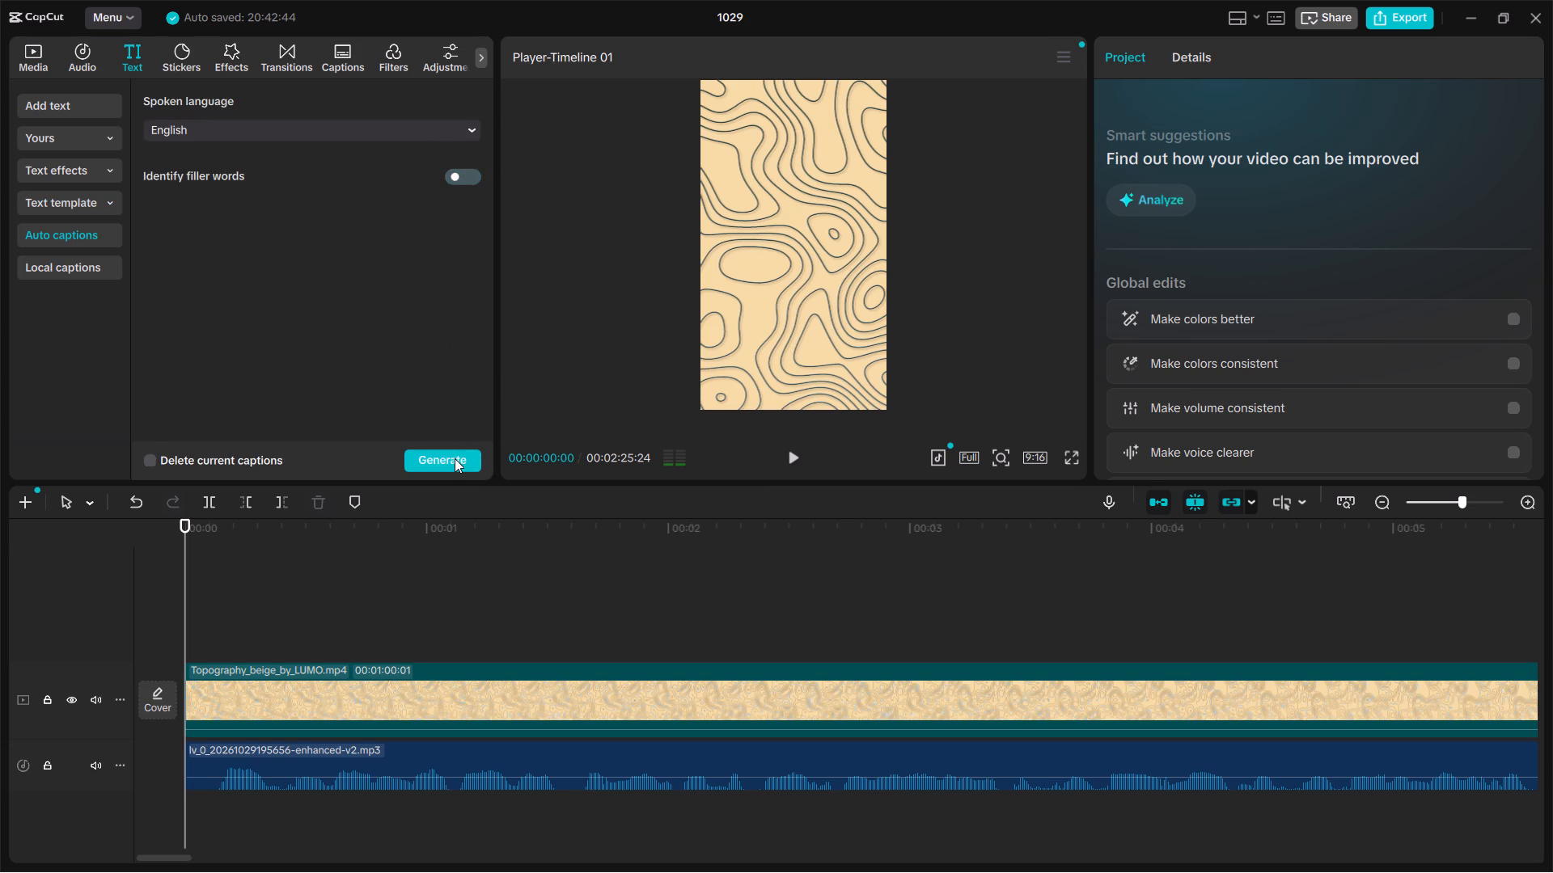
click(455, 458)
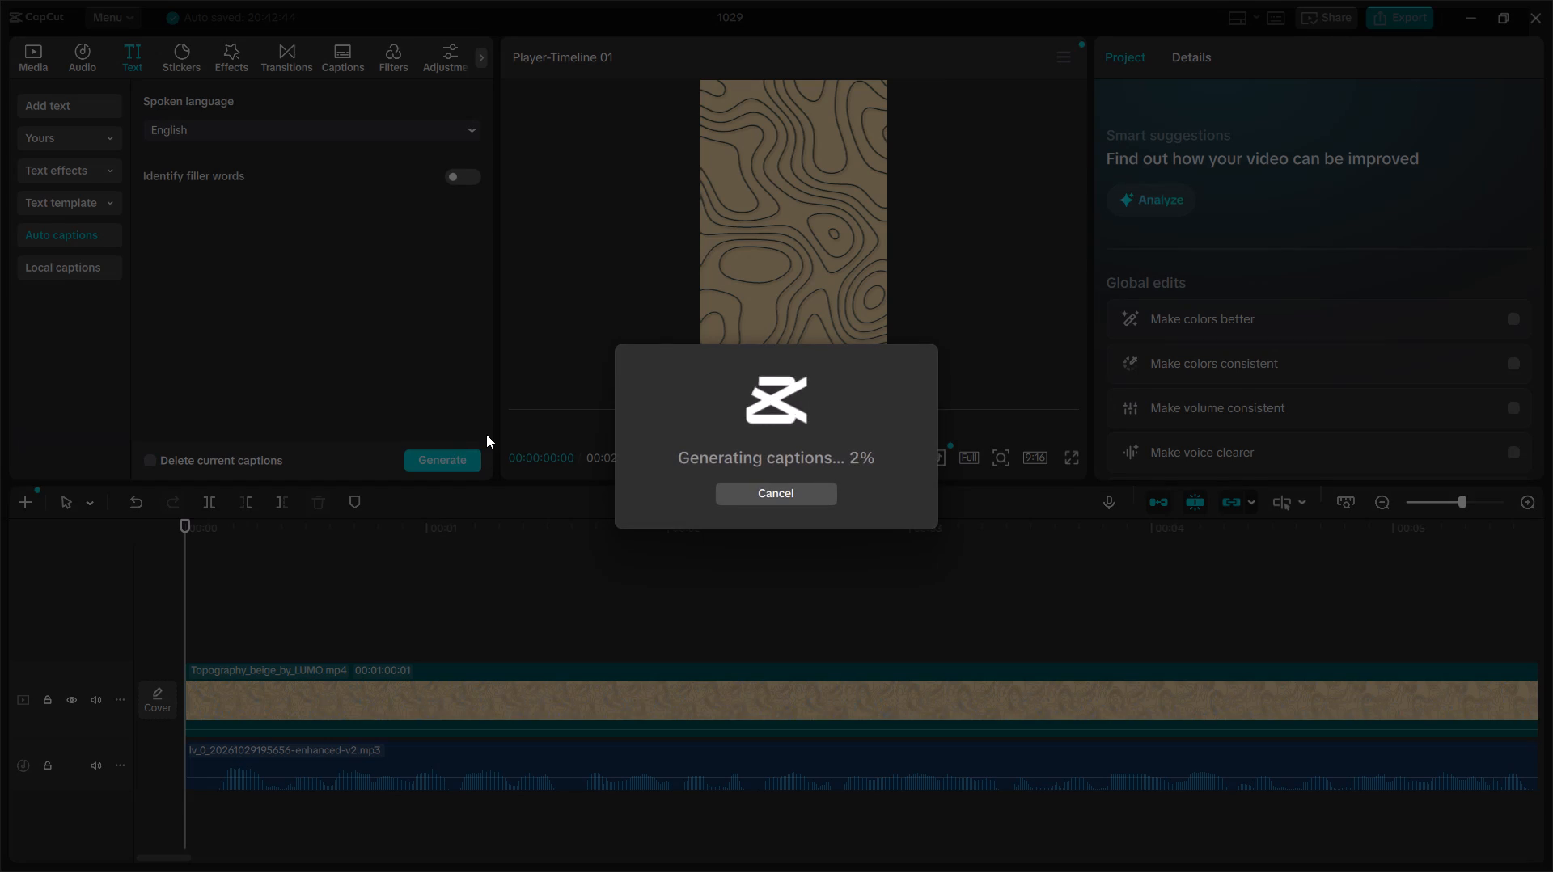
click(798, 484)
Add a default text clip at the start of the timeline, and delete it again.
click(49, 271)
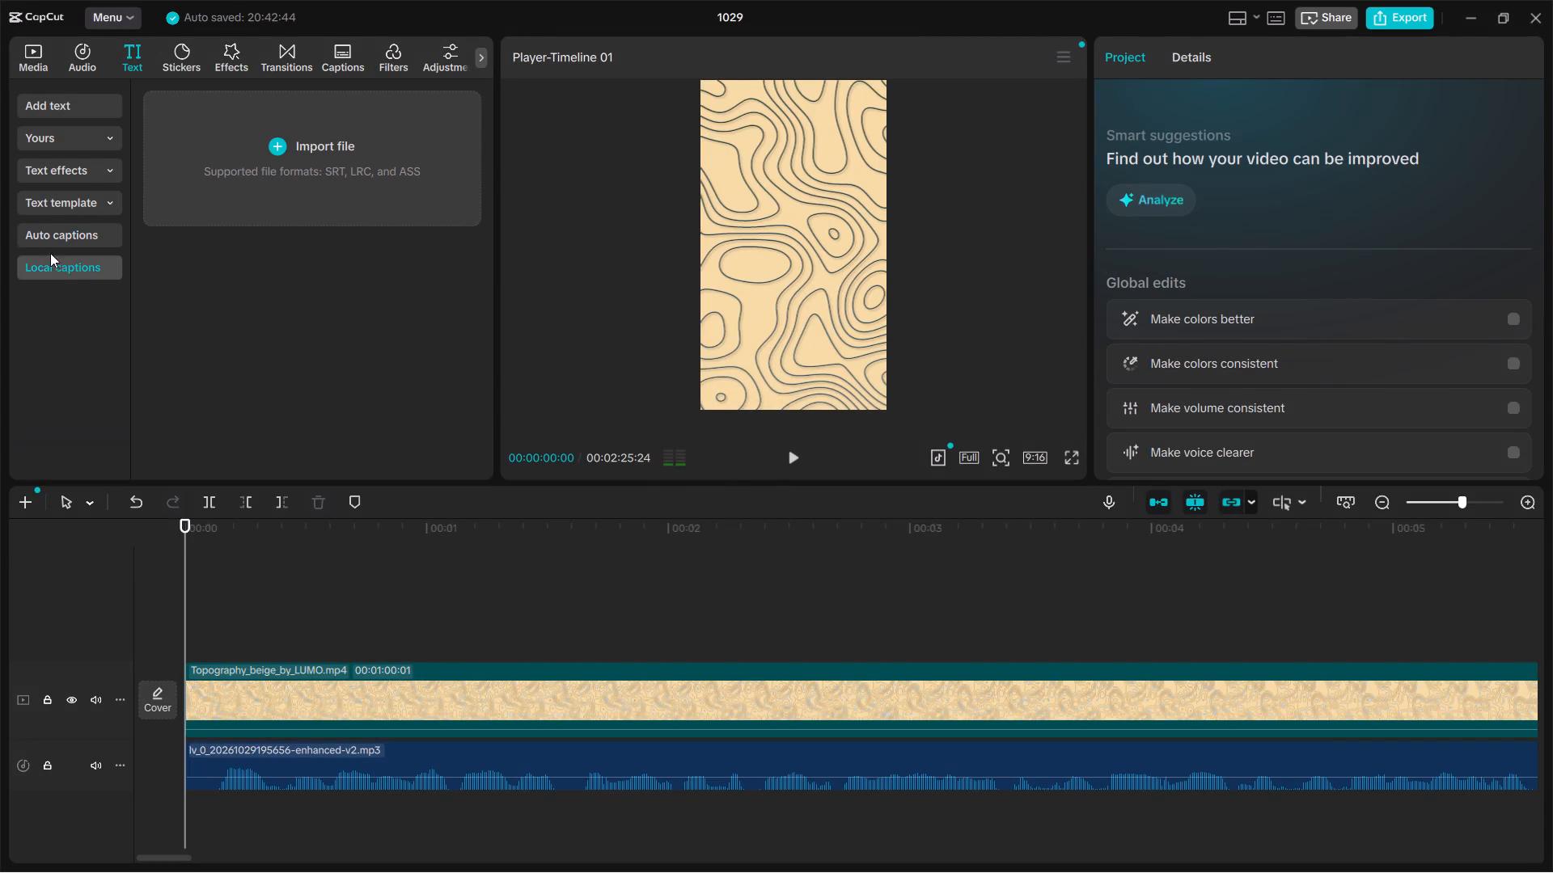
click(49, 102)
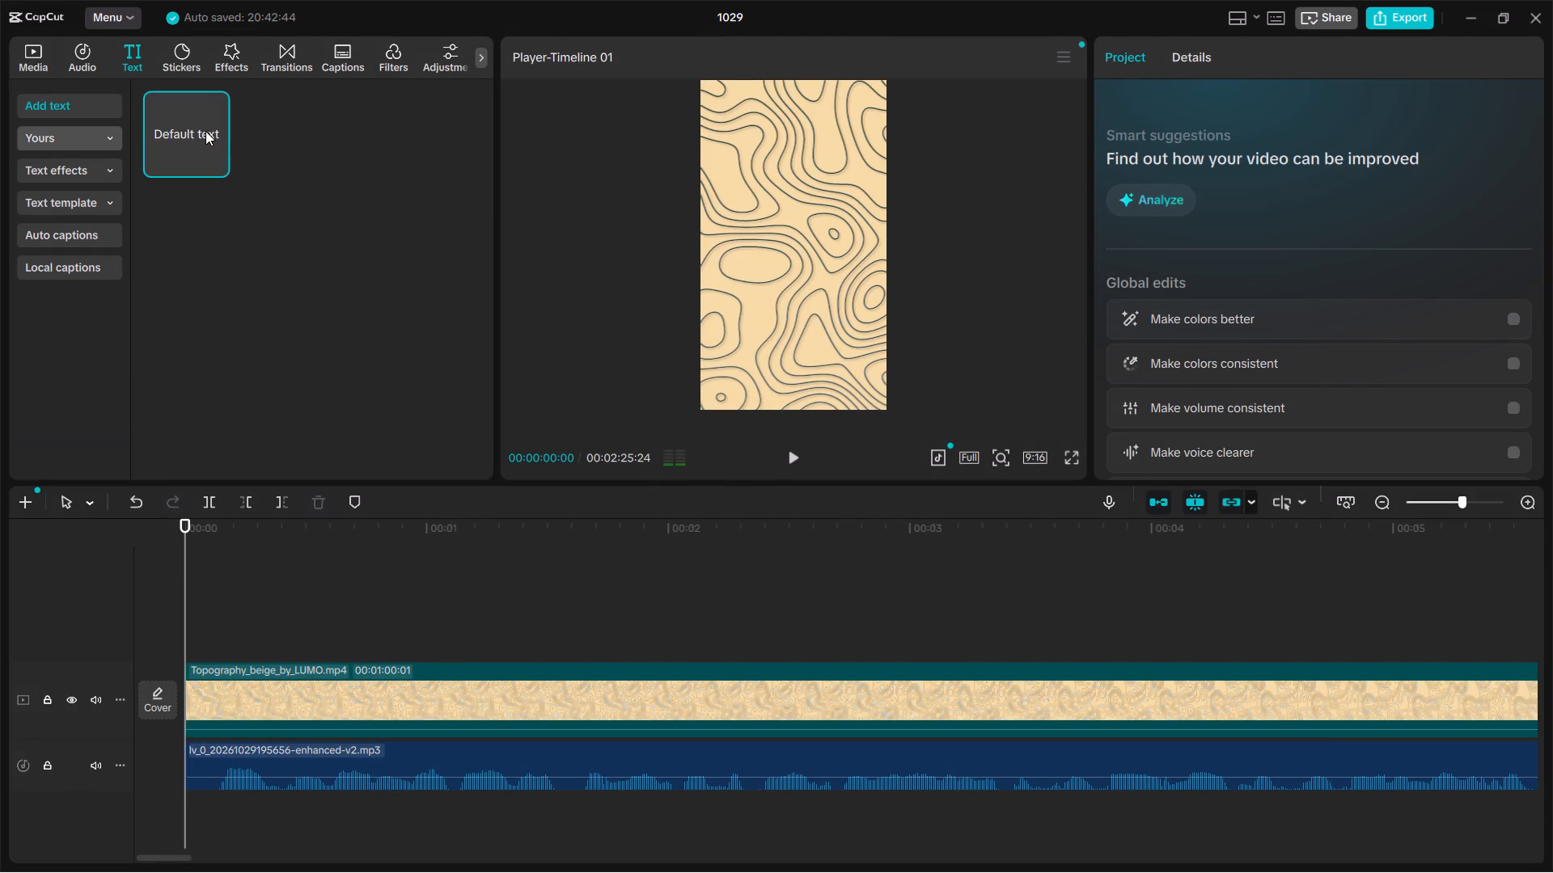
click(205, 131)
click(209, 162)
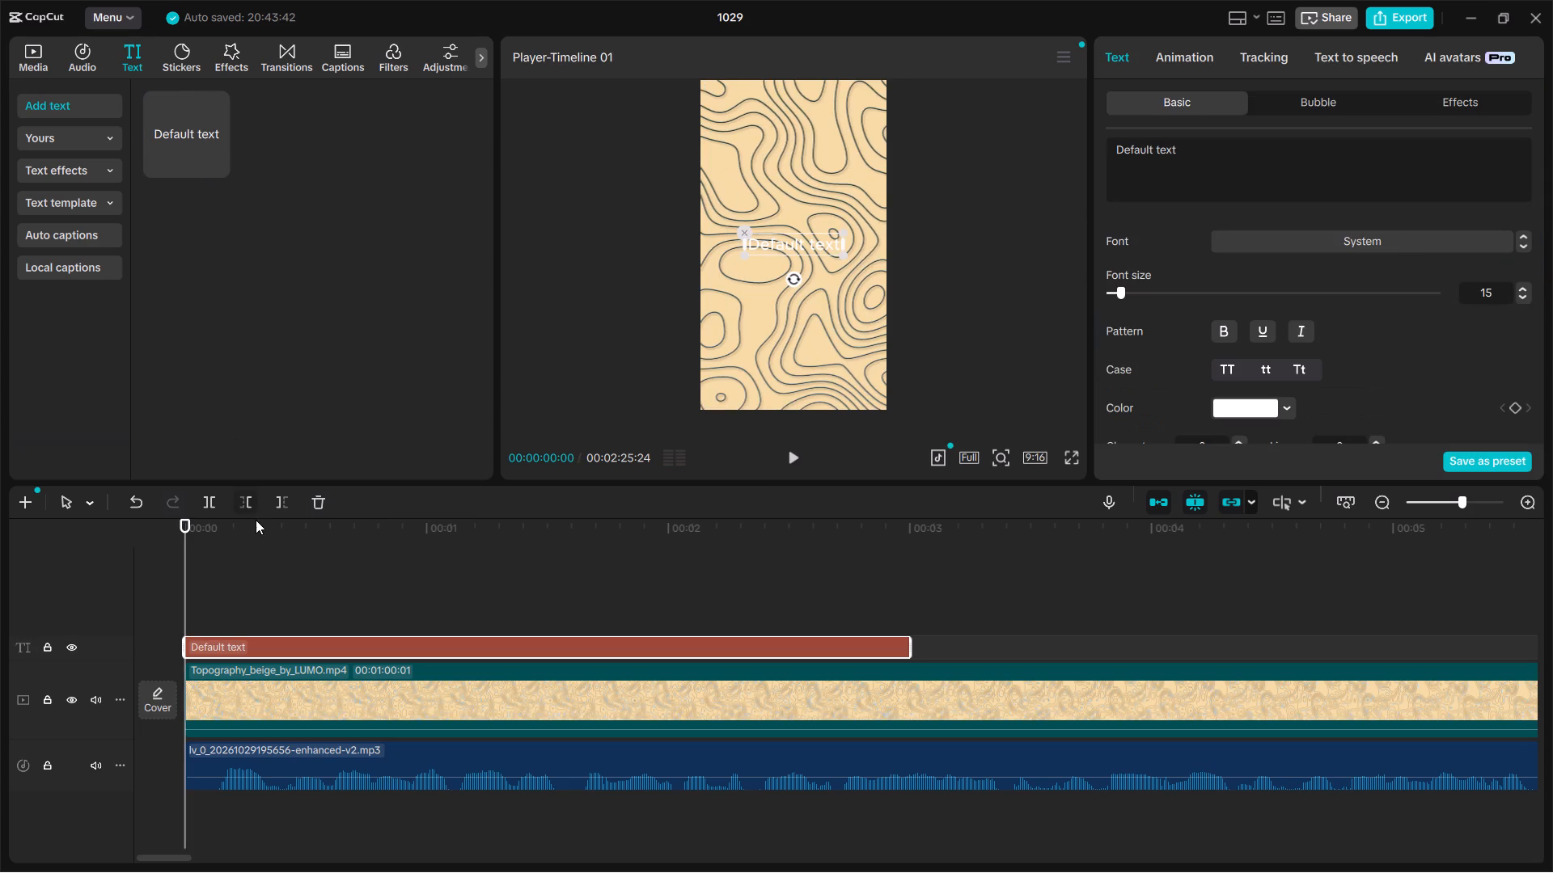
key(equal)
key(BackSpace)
Add a default text clip above the topography clip at the start of the timeline.
click(211, 130)
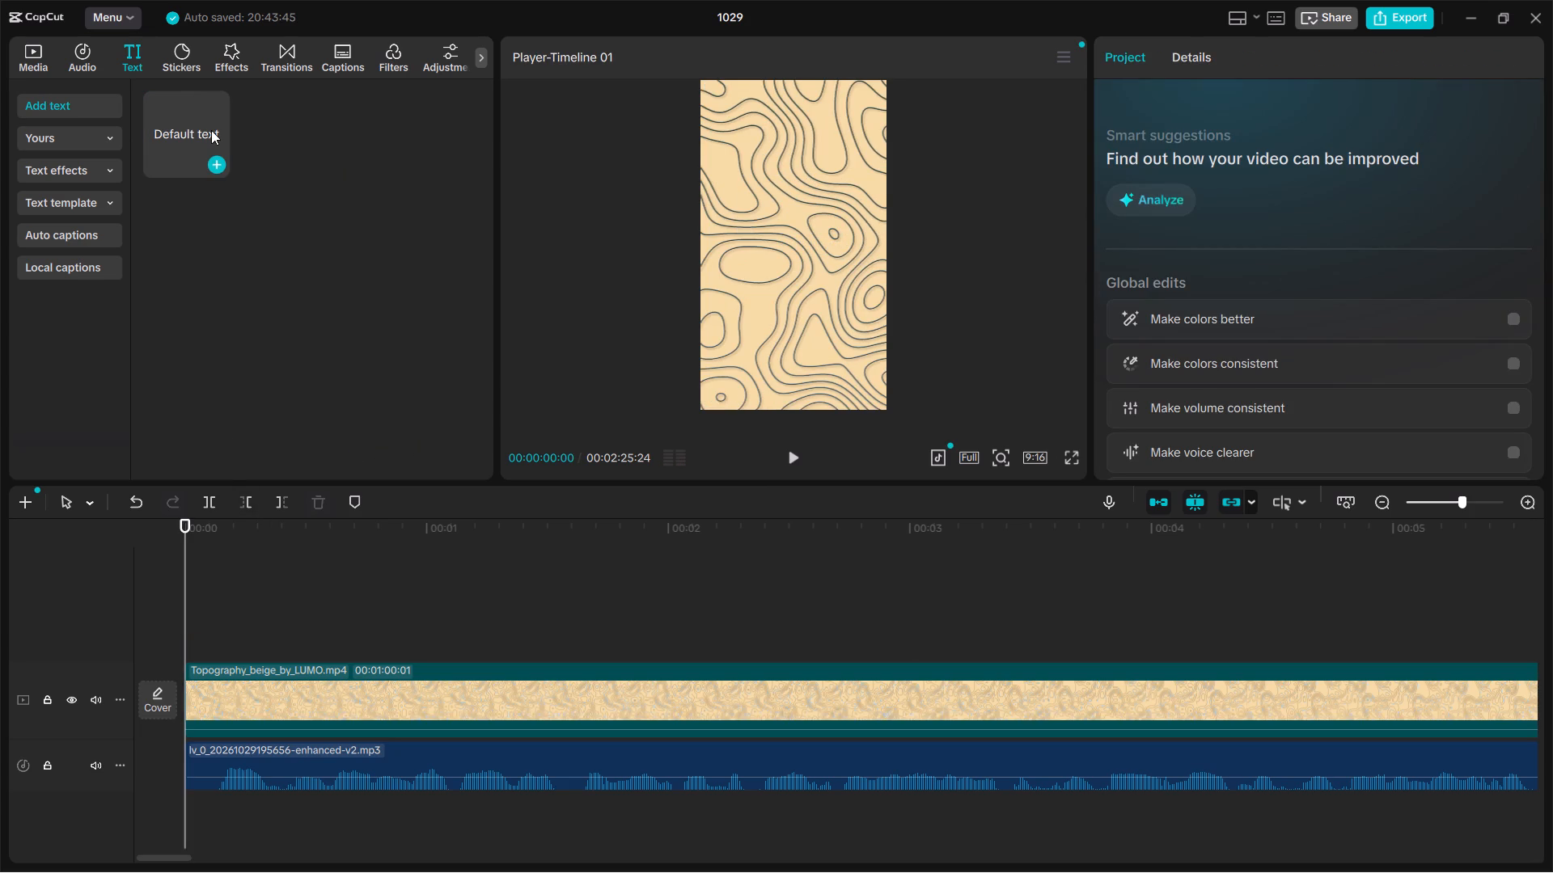
double_click(155, 150)
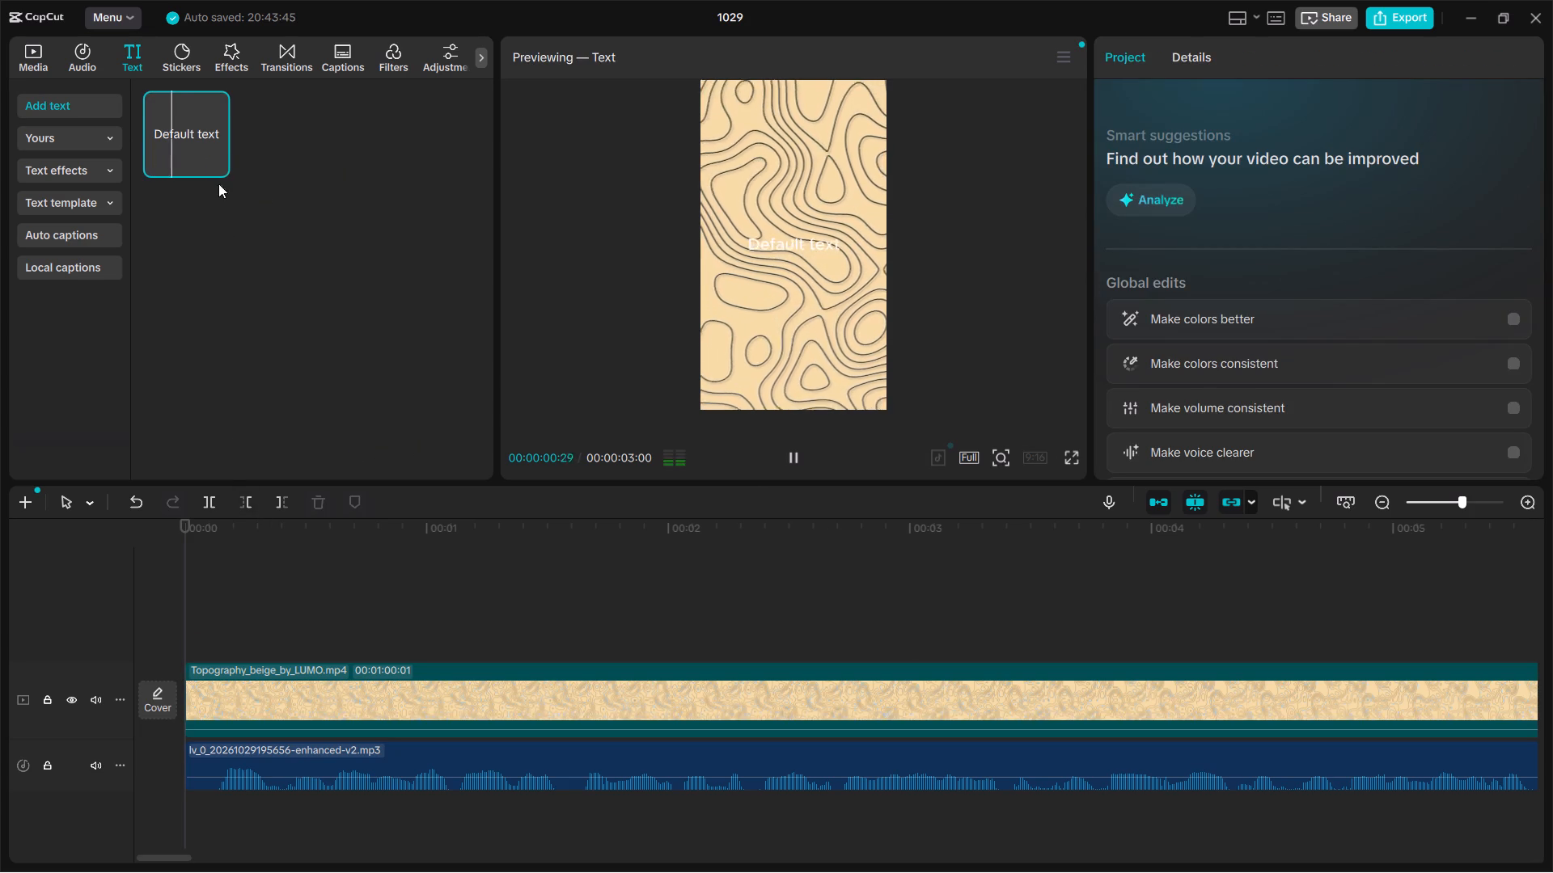
click(216, 163)
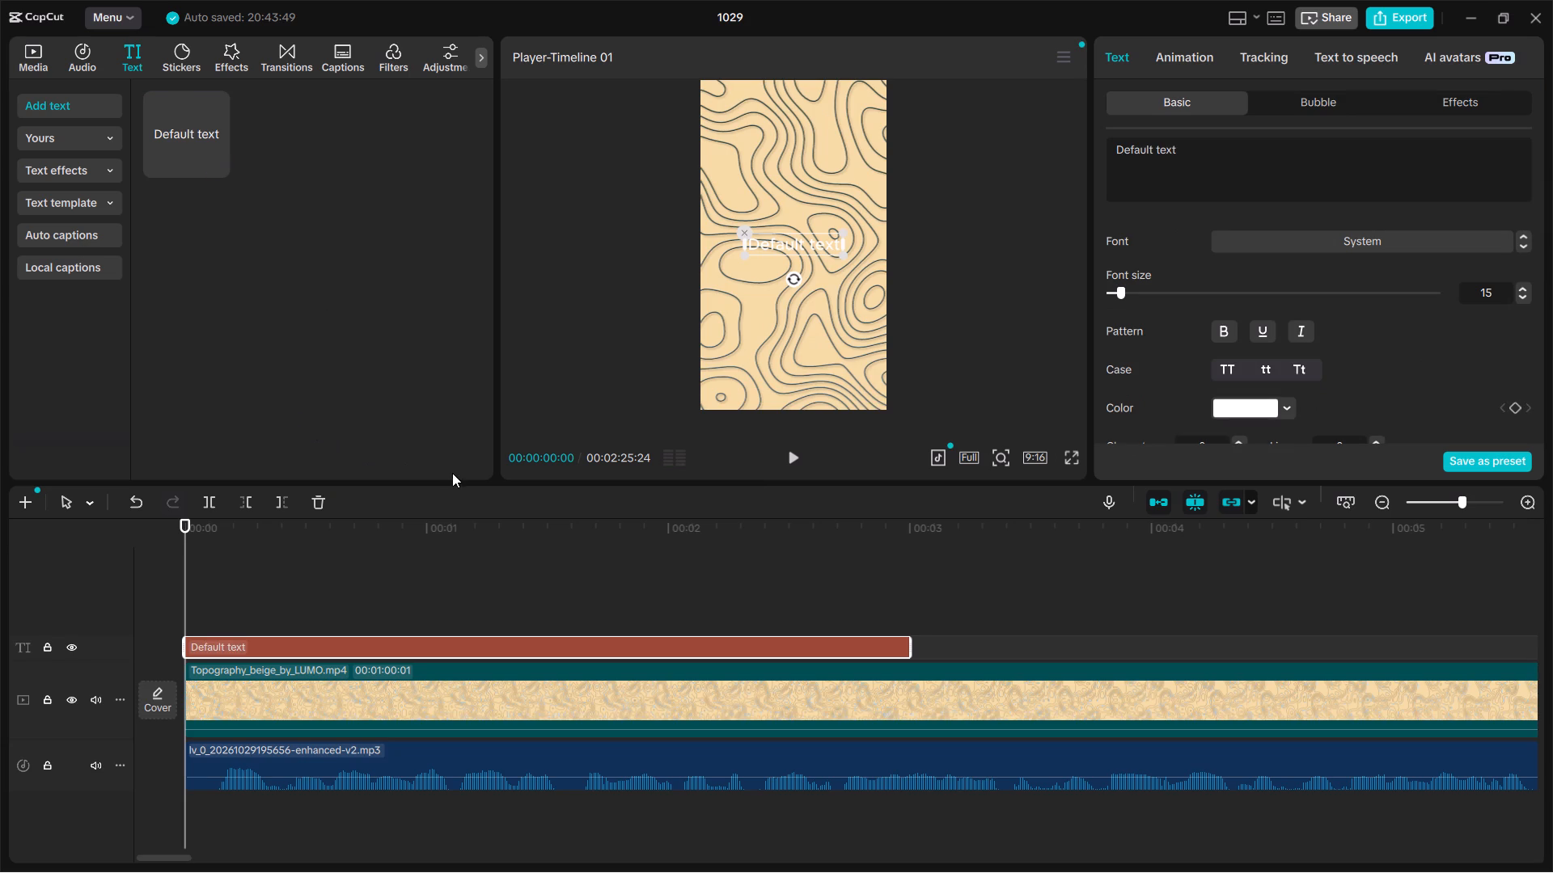
Replace the default wording of the new text clip with "kal".
click(1240, 162)
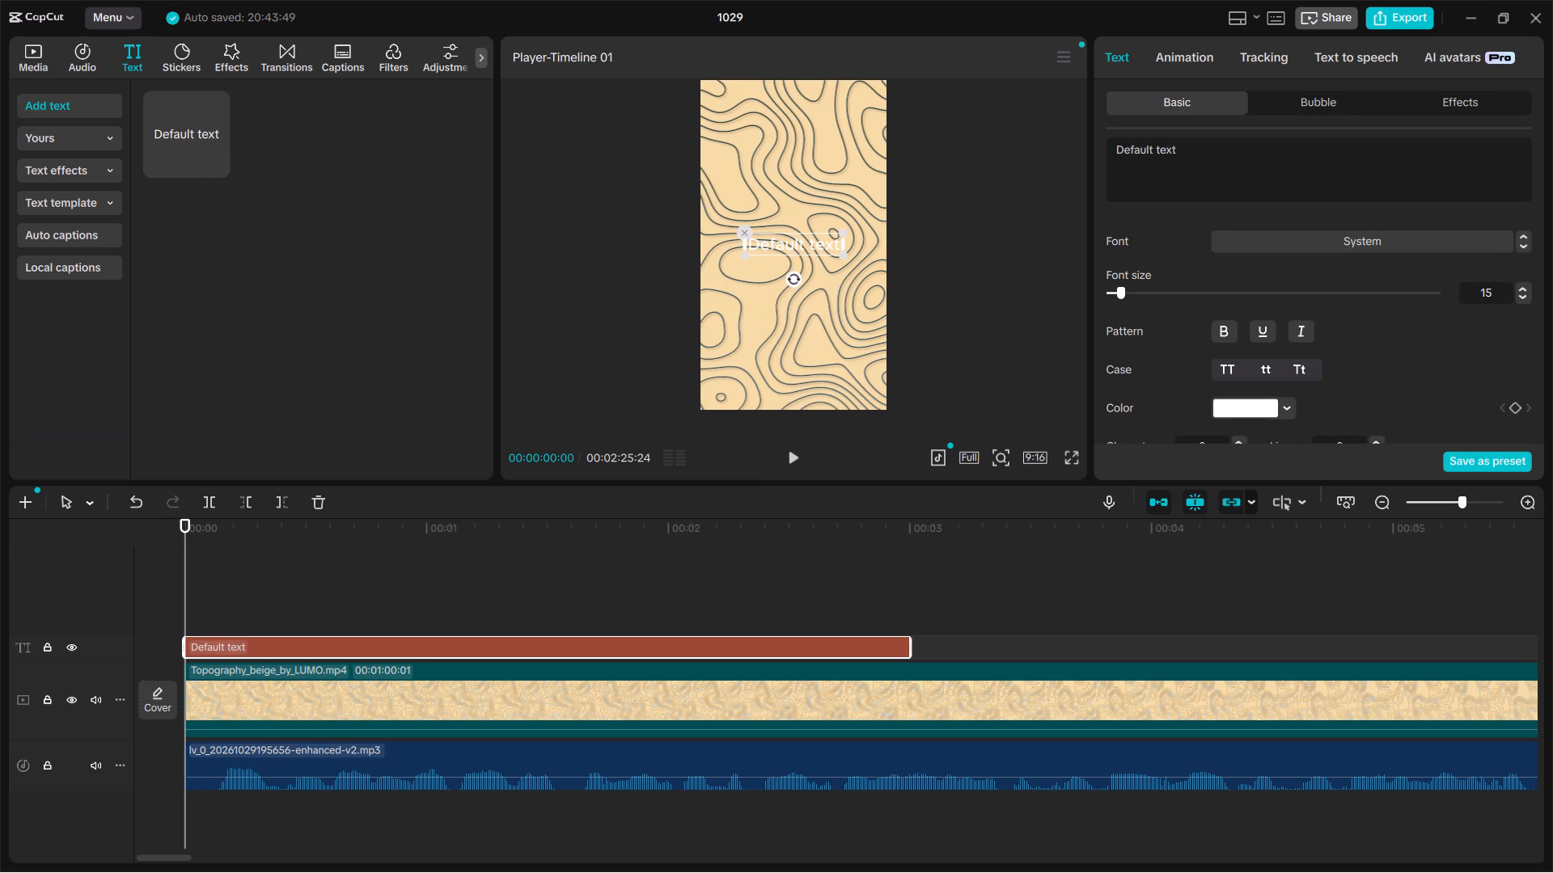
click(1240, 162)
key(BackSpace)
key(BackSpace)
key(BackSpace)
key(BackSpace)
key(BackSpace)
key(BackSpace)
key(BackSpace)
key(BackSpace)
key(BackSpace)
key(BackSpace)
key(BackSpace)
key(BackSpace)
key(BackSpace)
key(BackSpace)
key(BackSpace)
key(BackSpace)
key(BackSpace)
key(BackSpace)
key(BackSpace)
key(BackSpace)
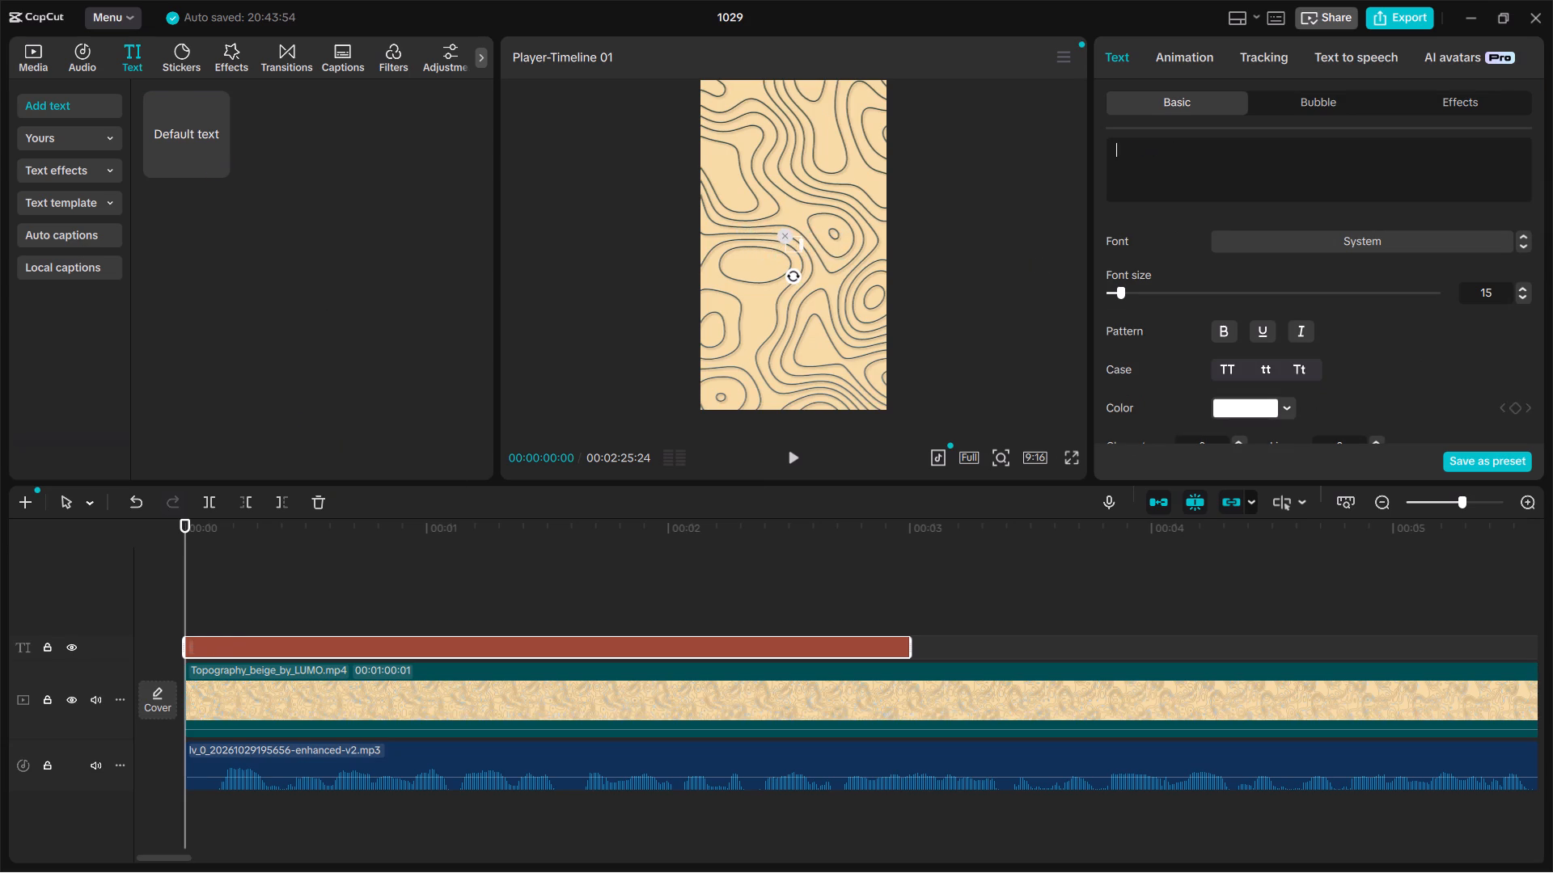
text(kal)
key(BackSpace)
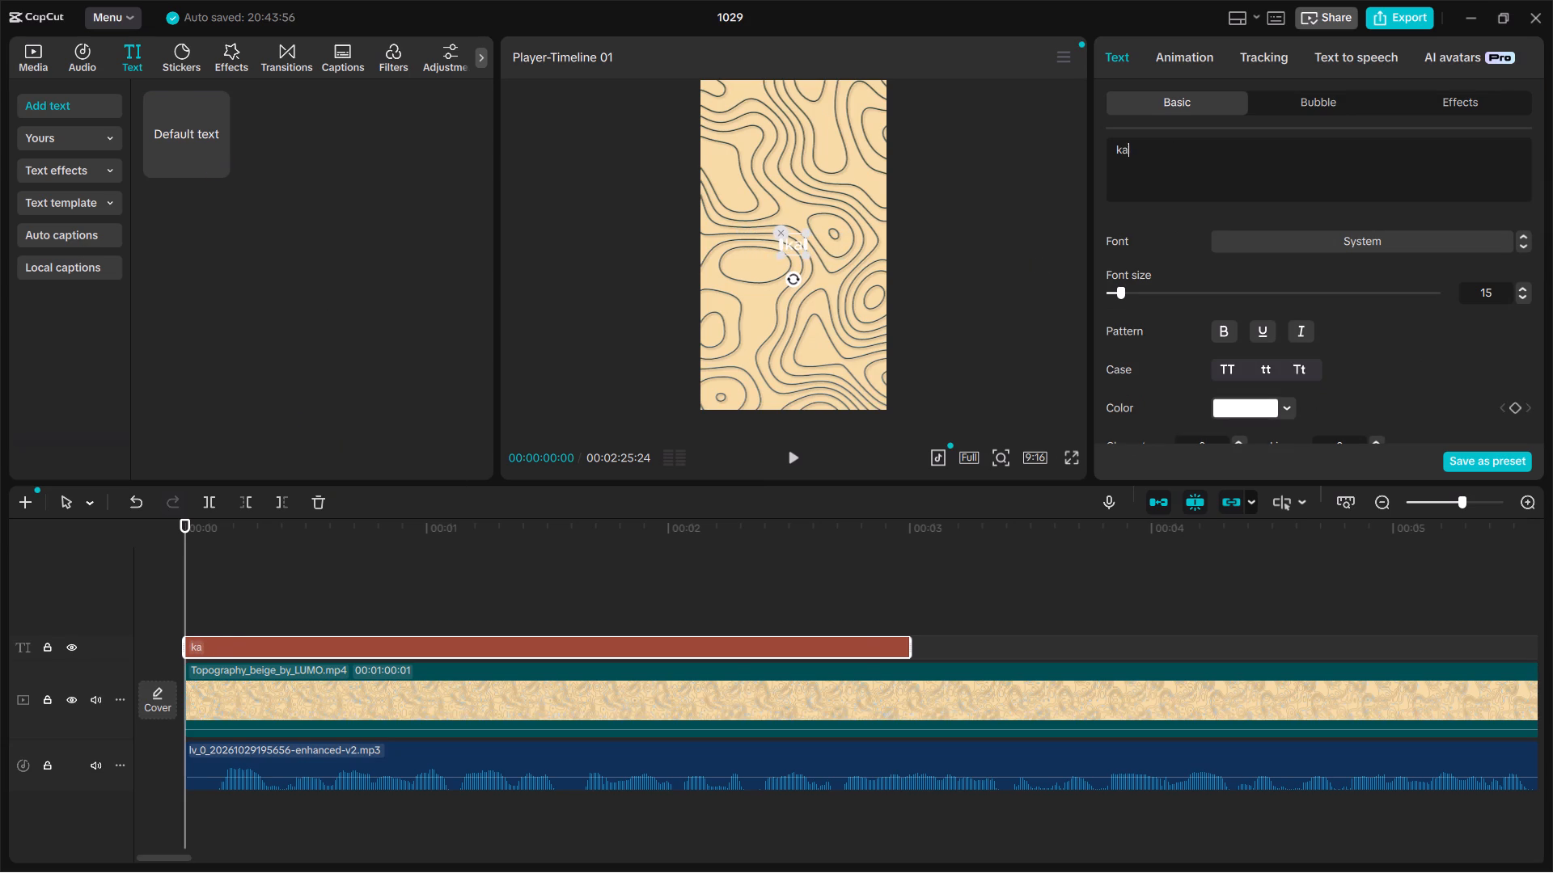
key(BackSpace)
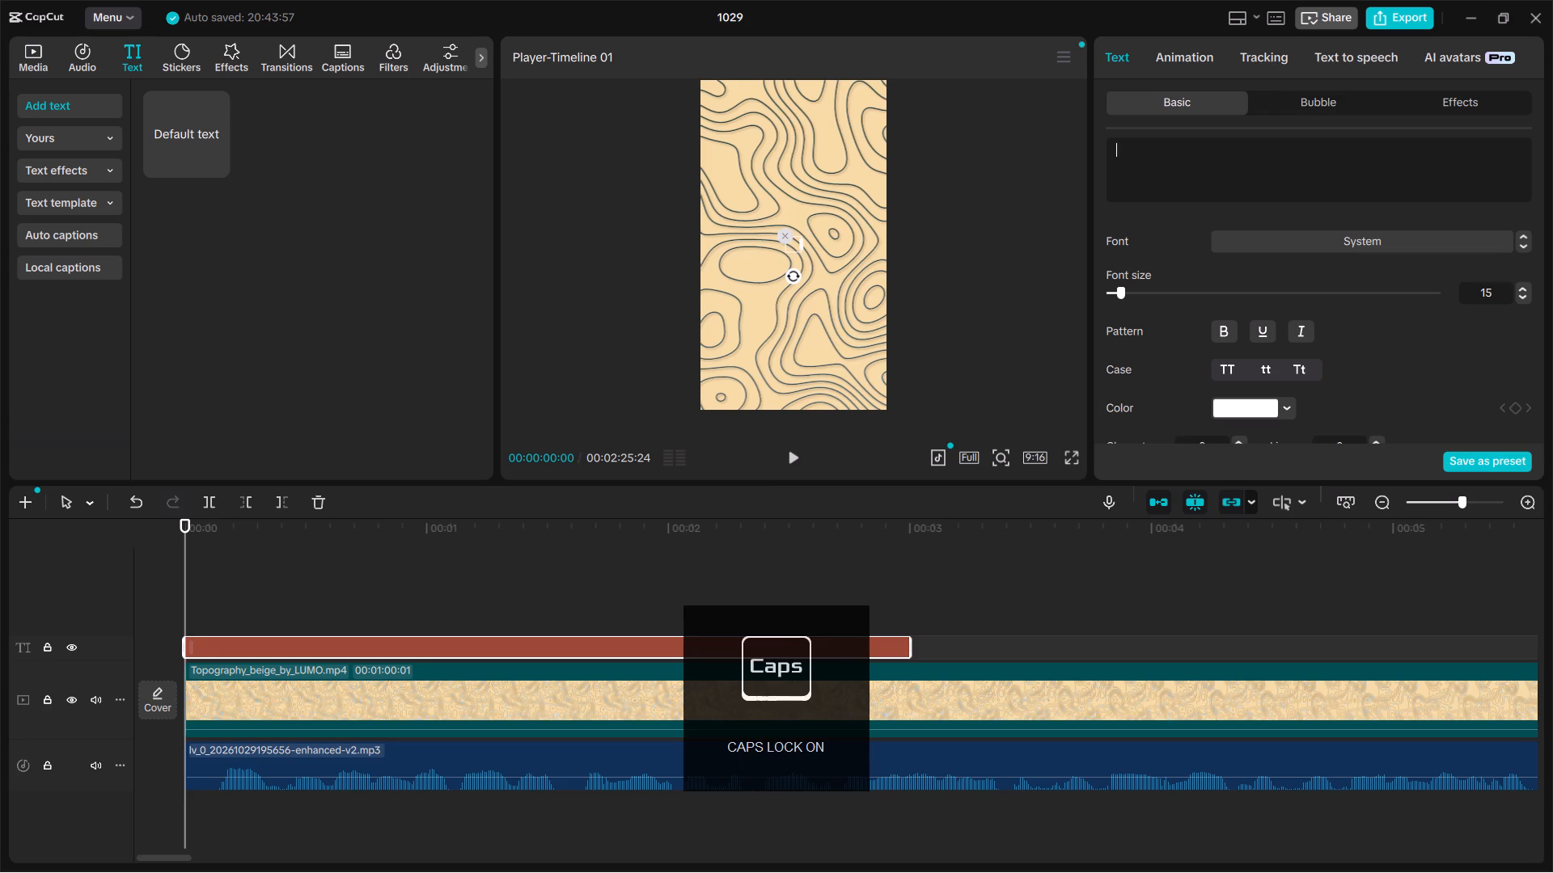
text(AL)
key(BackSpace)
key(BackSpace)
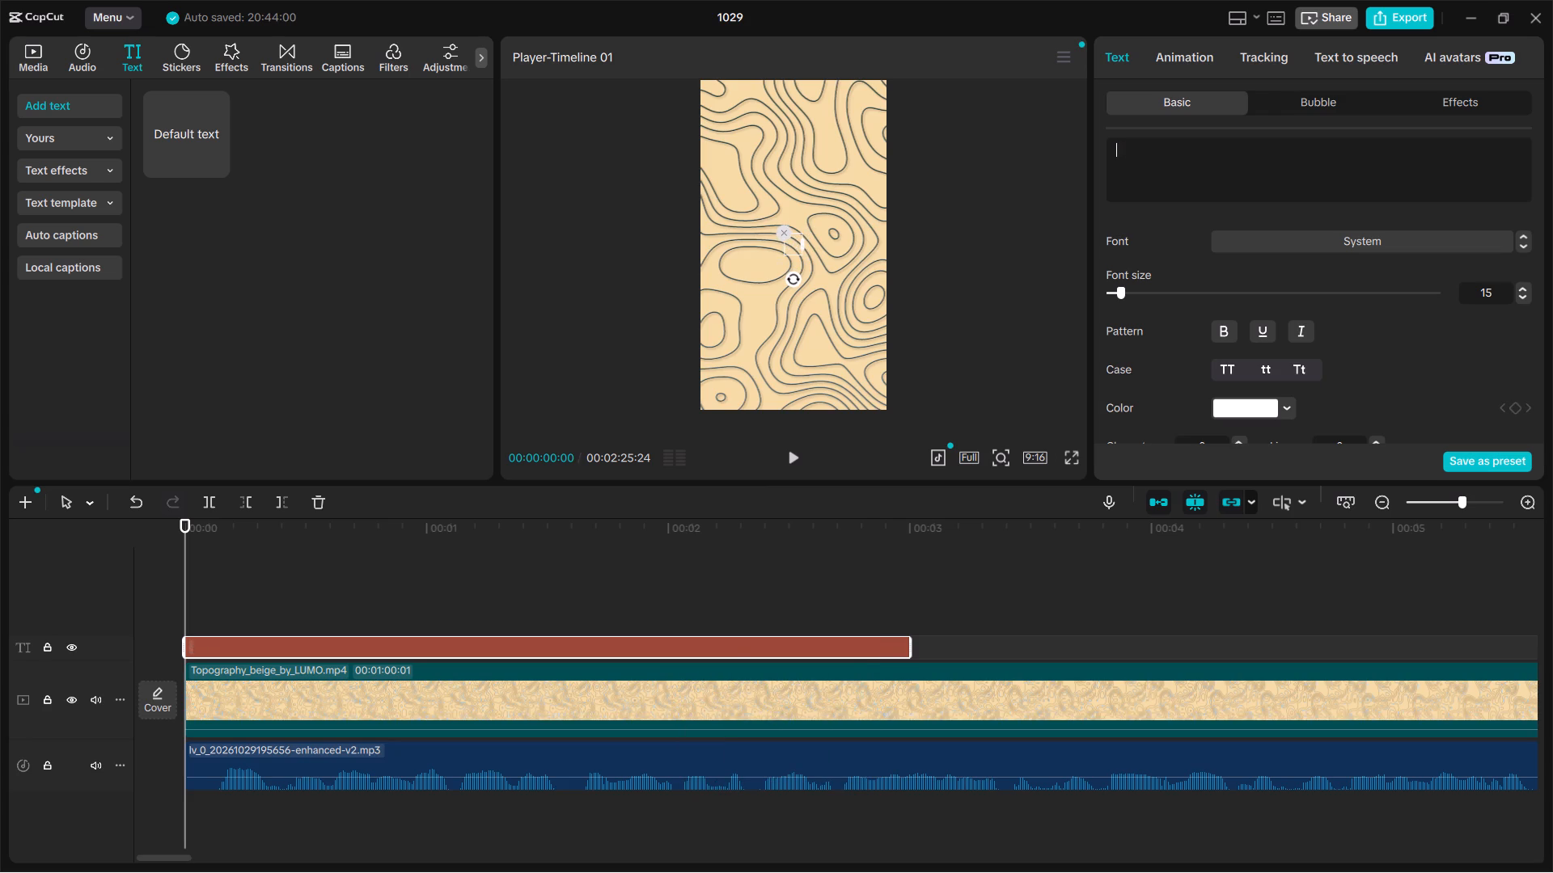
text(kal)
key(space)
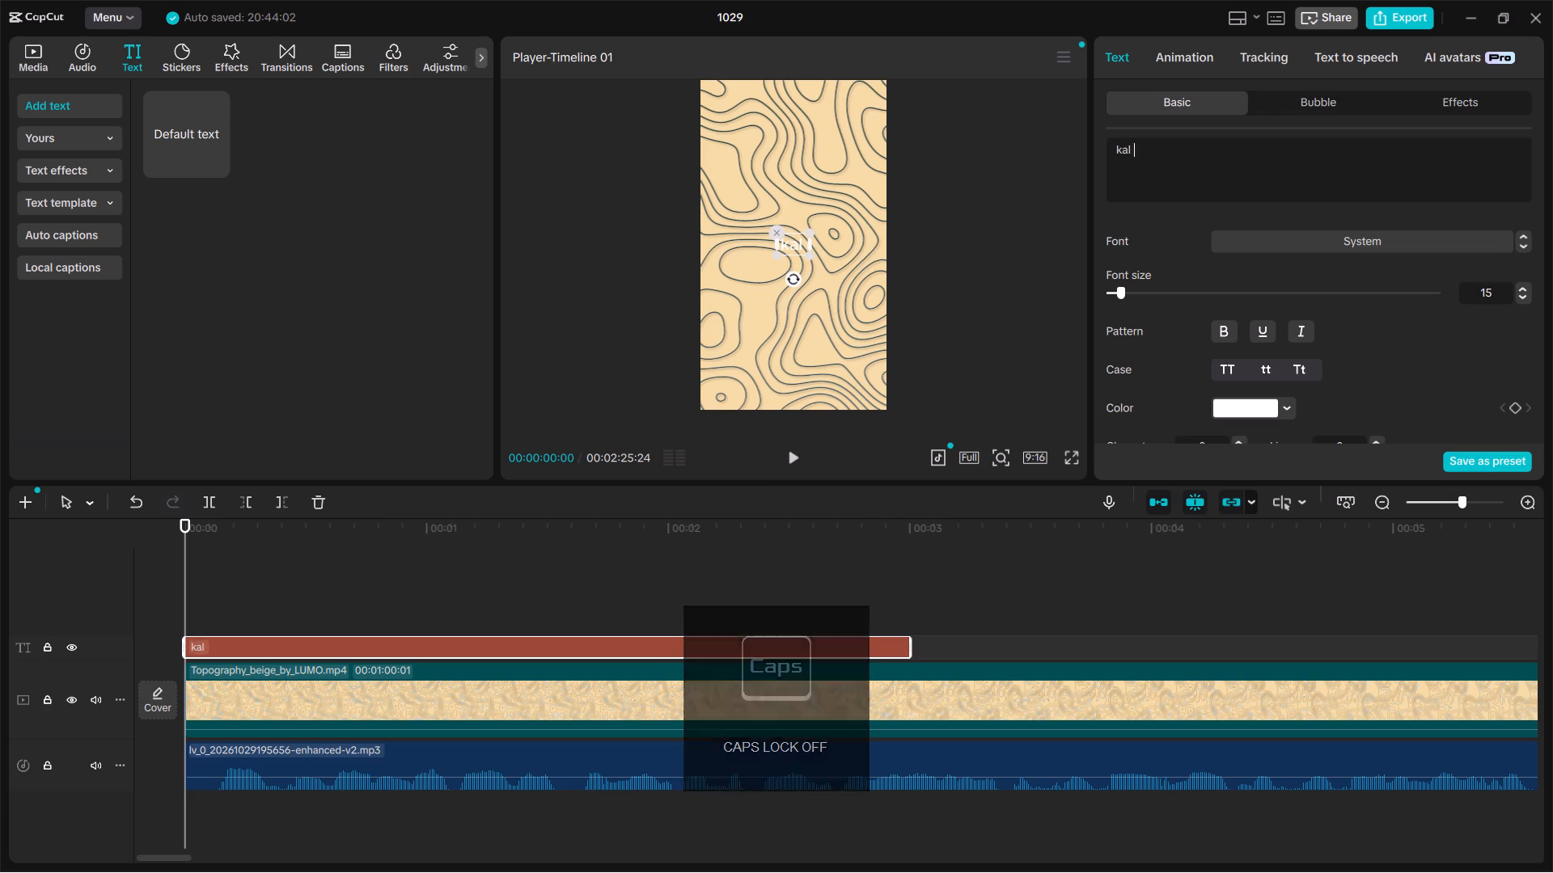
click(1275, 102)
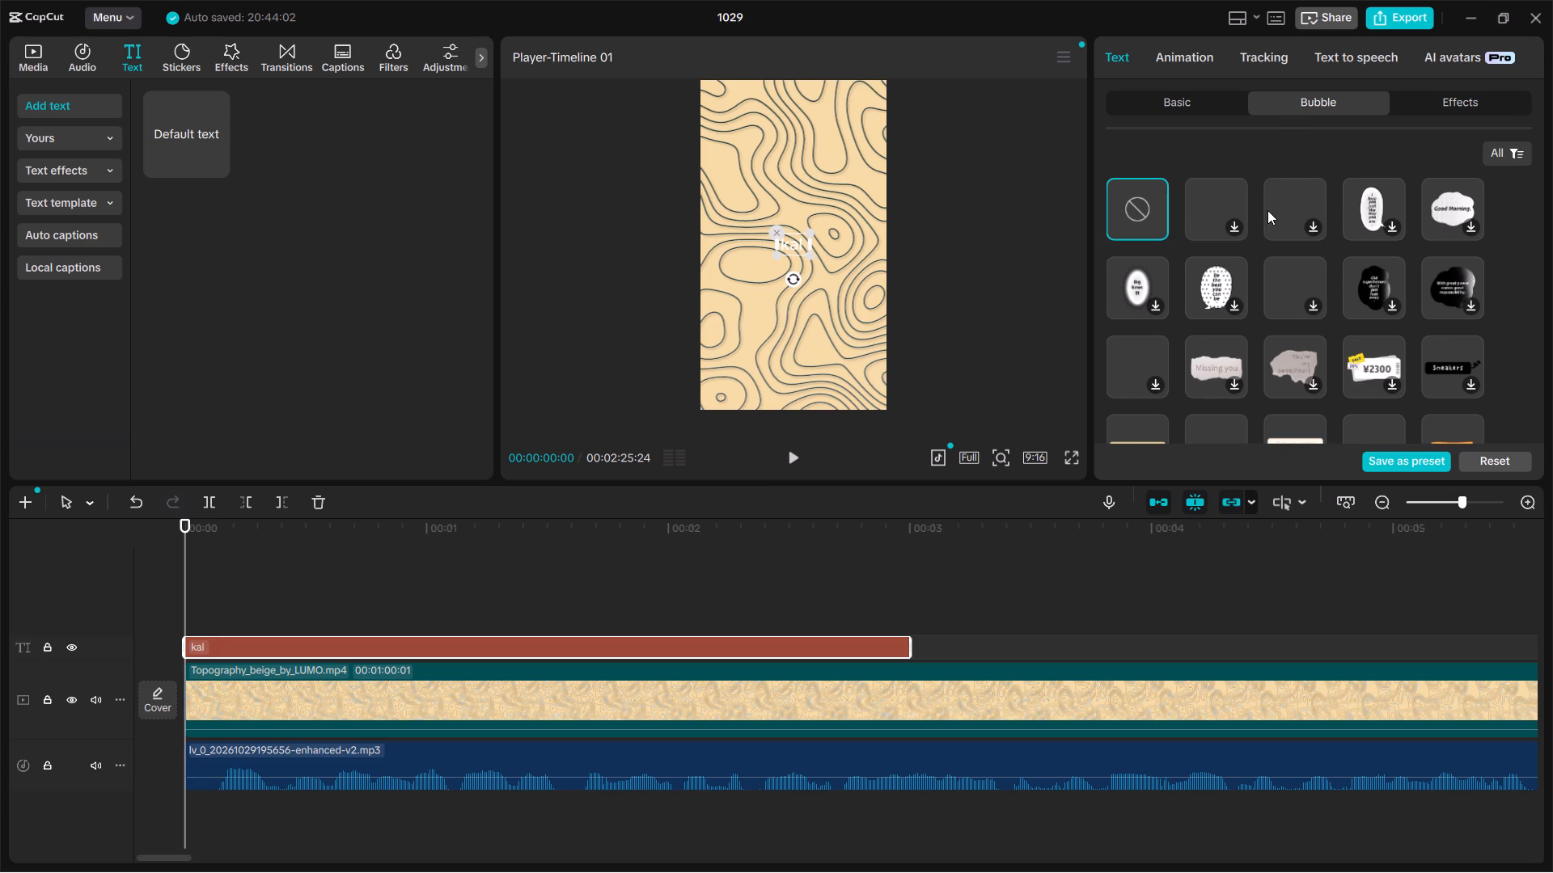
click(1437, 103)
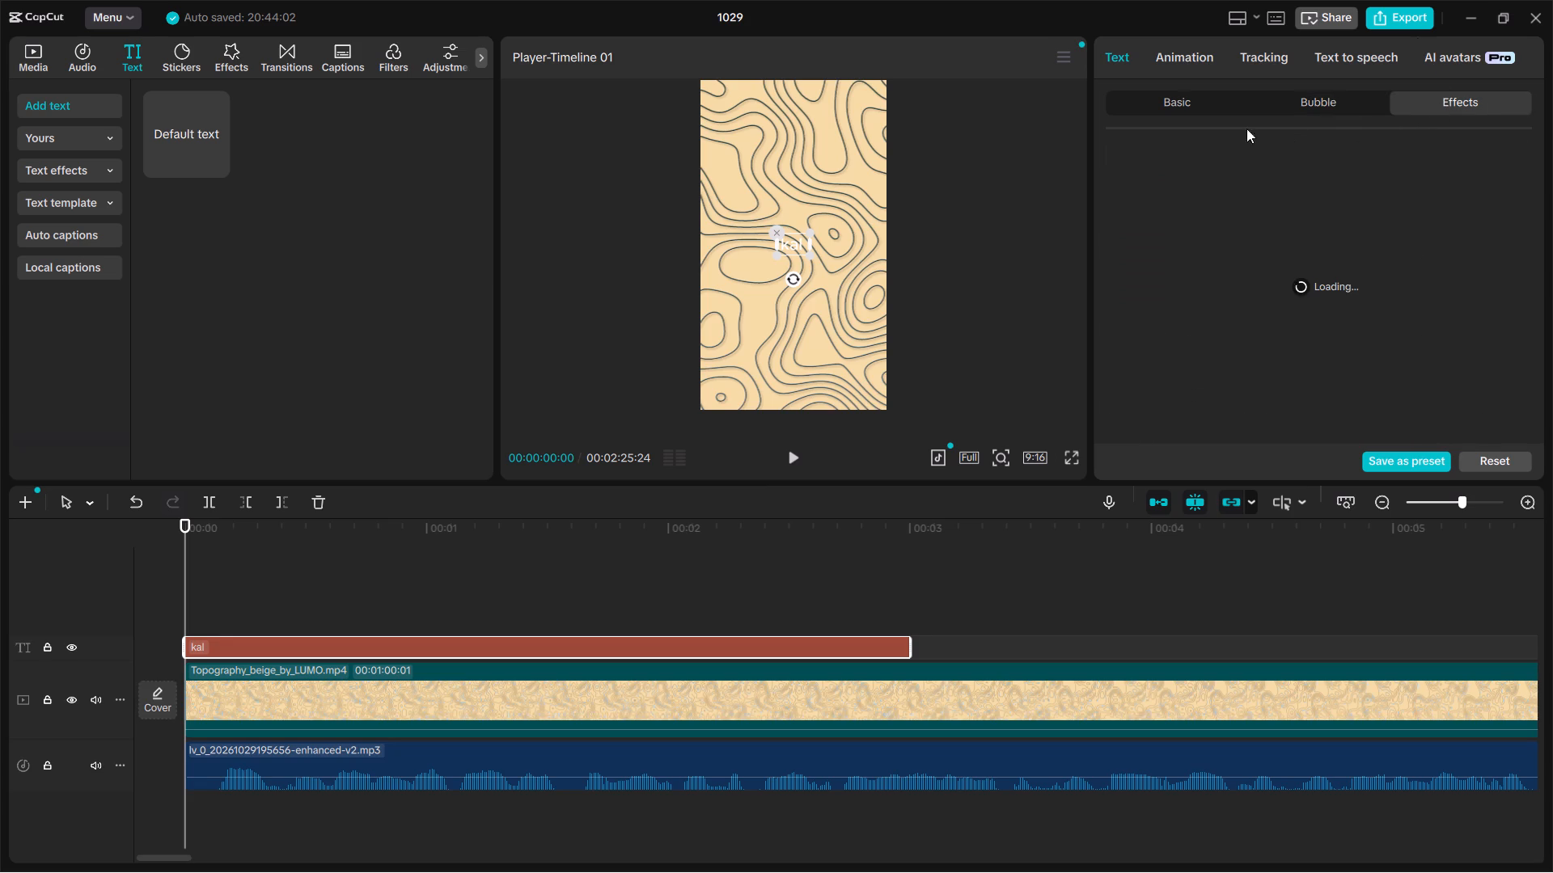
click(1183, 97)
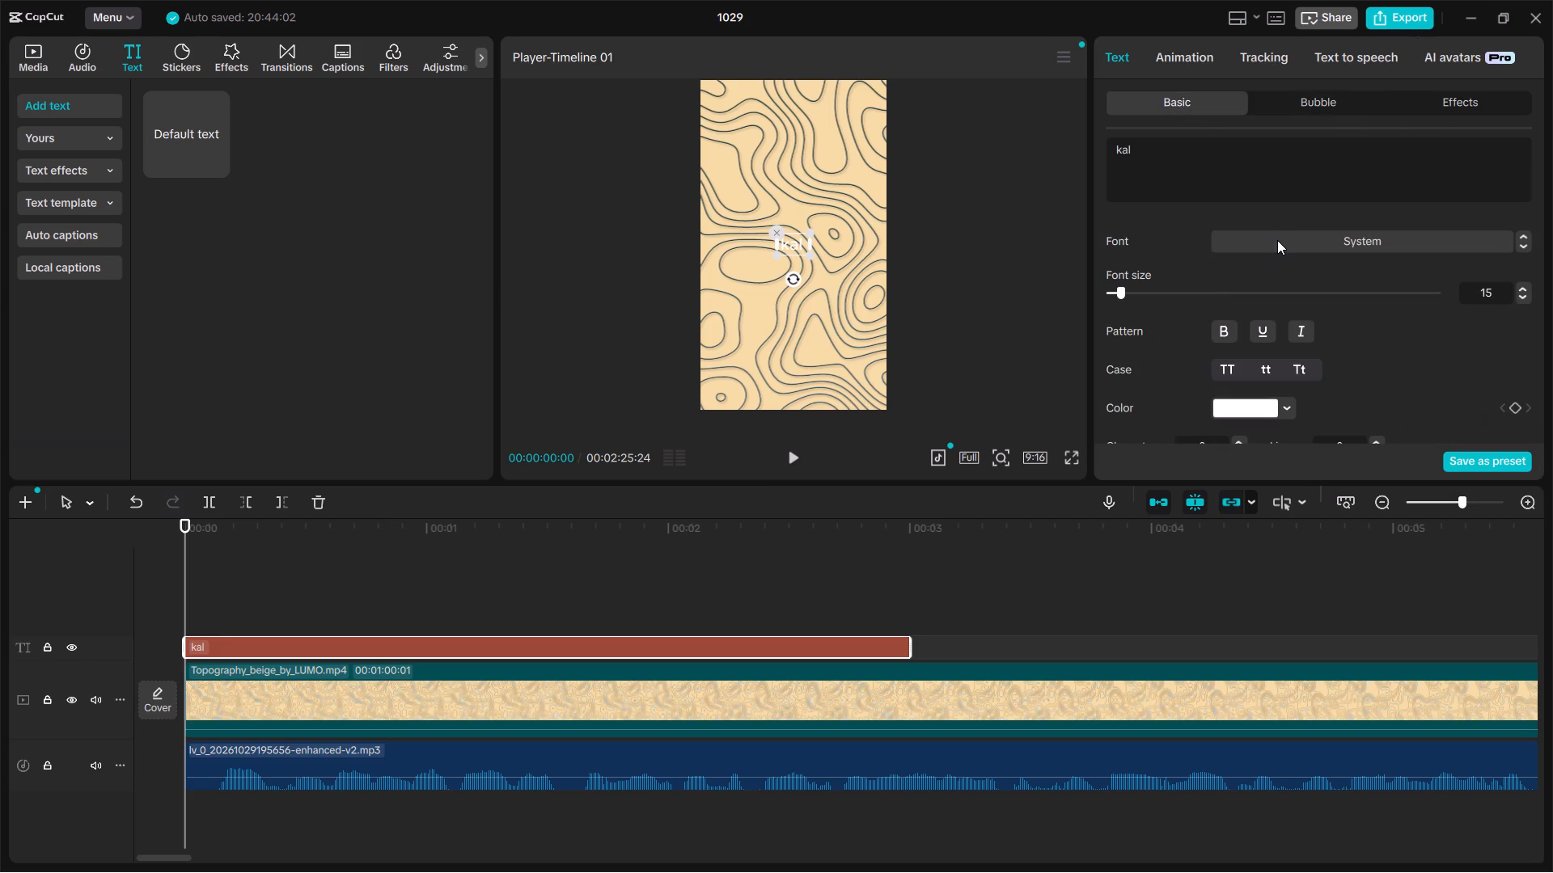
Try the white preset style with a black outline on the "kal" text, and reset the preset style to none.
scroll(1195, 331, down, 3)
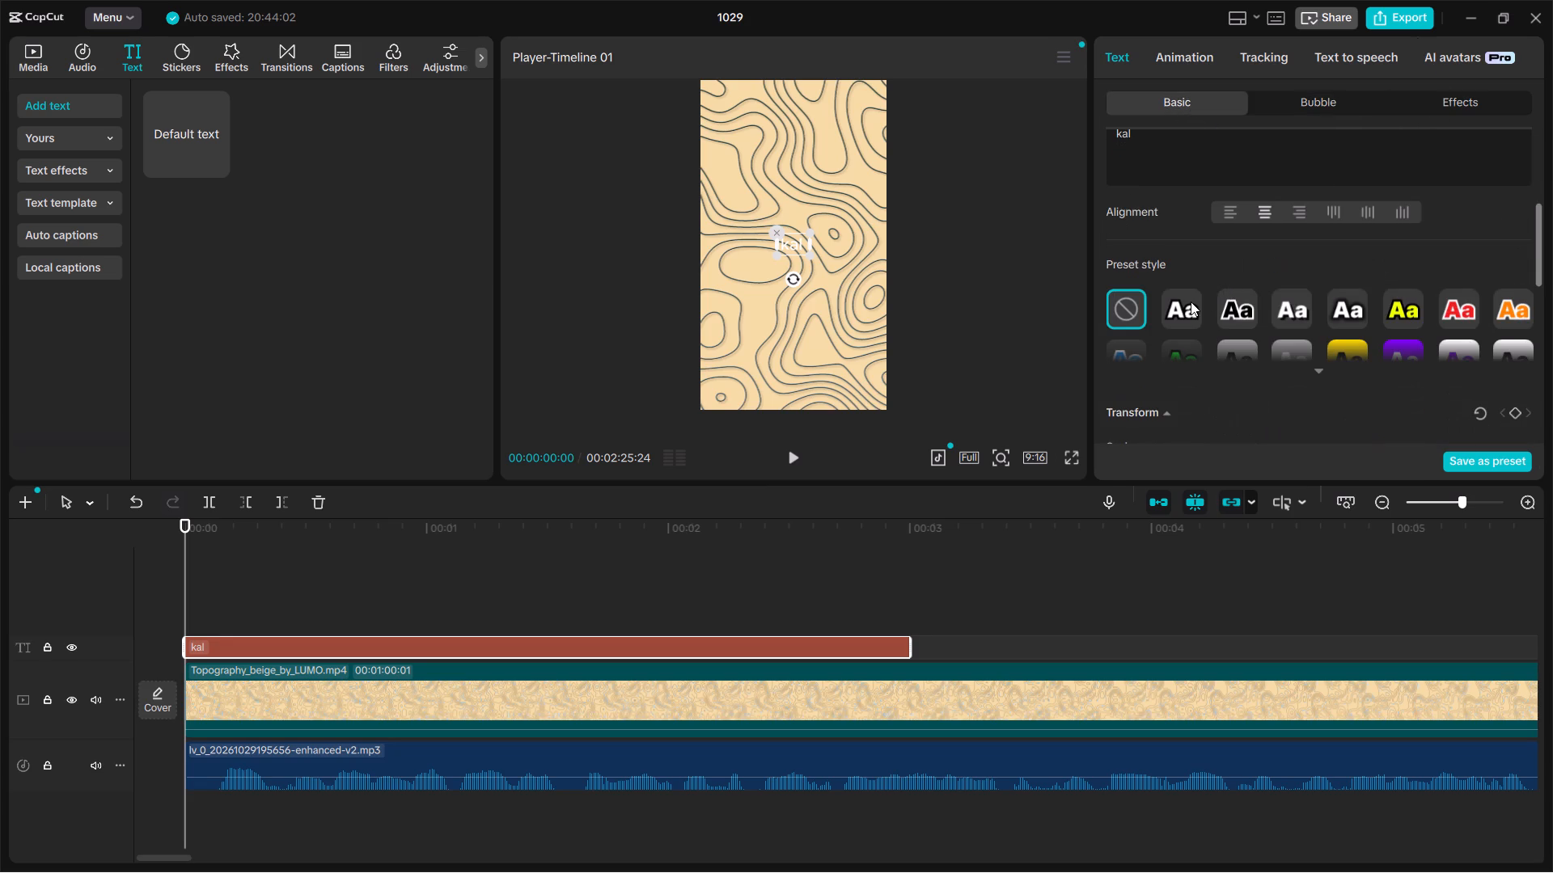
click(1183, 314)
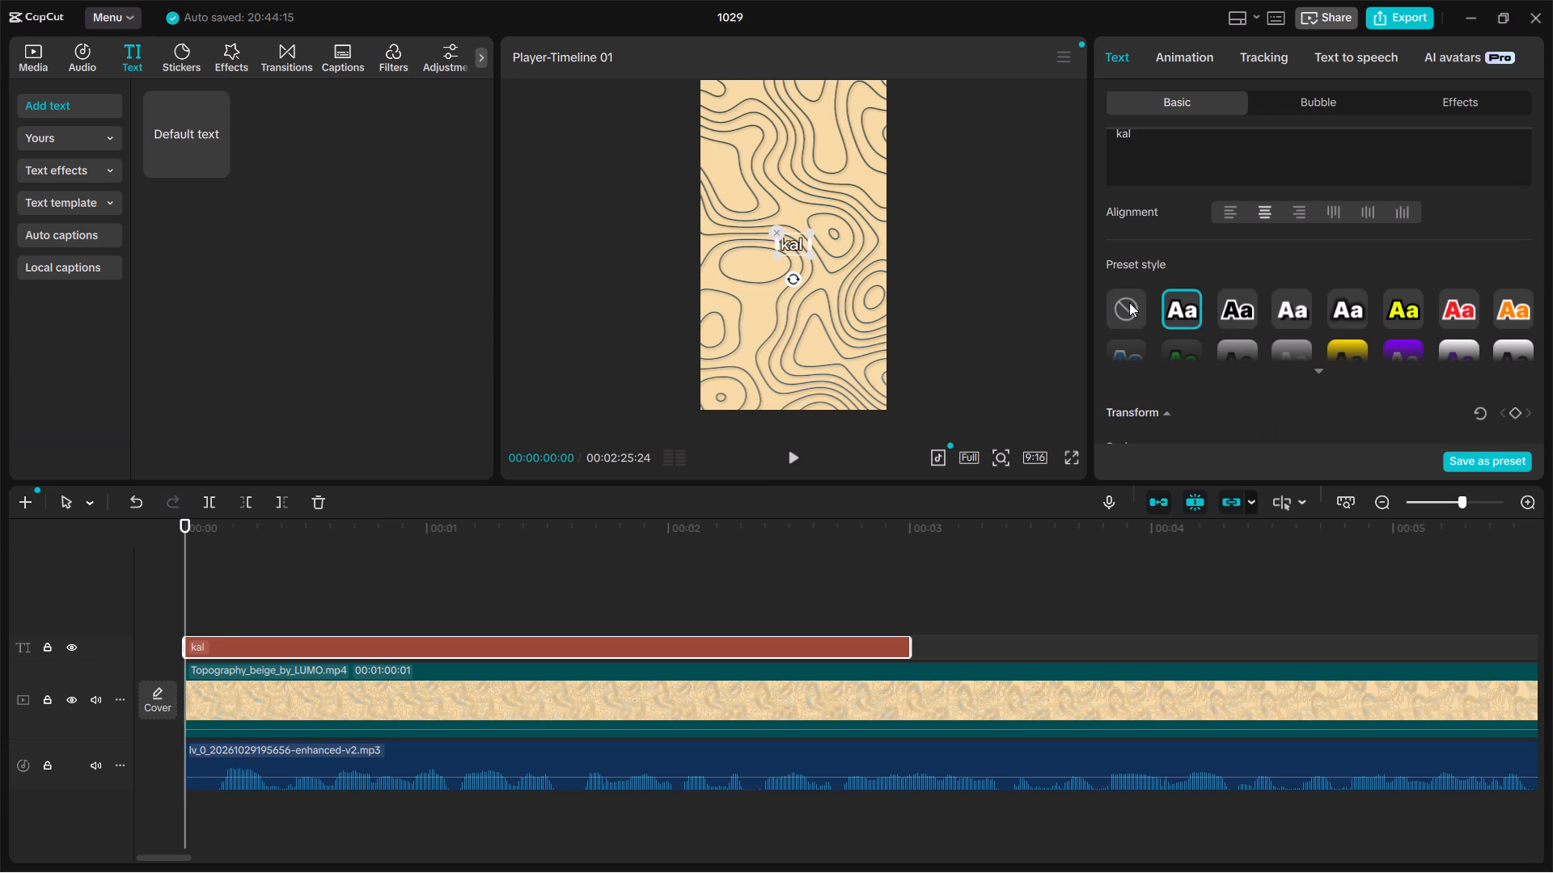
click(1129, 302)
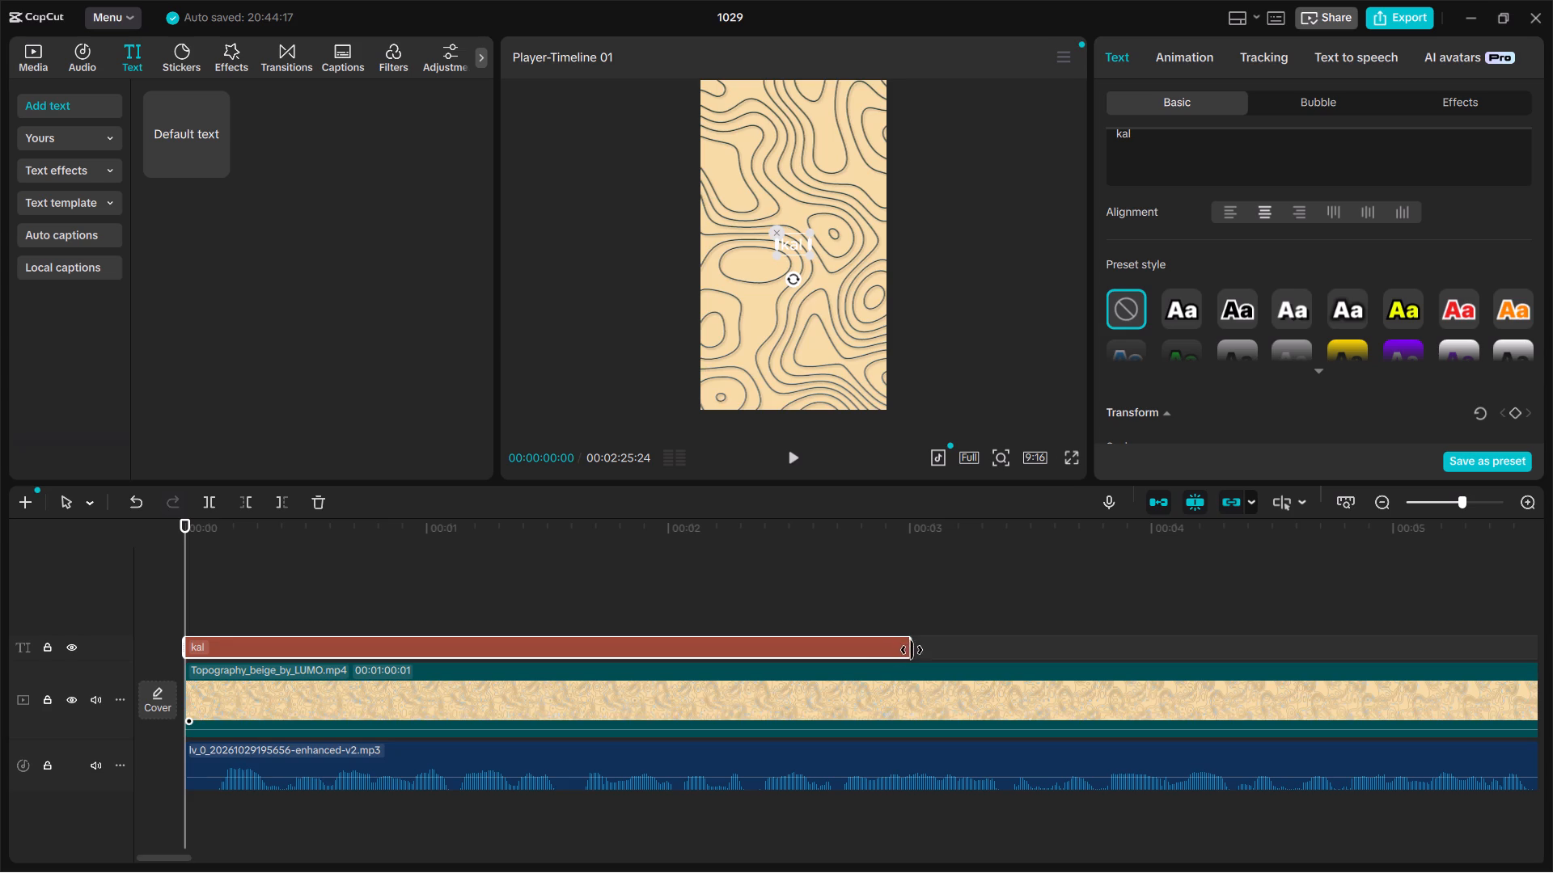
Extend the "kal" text clip so its end lines up with the end of the voice-over, at about 57 seconds.
drag(912, 650, 1552, 705)
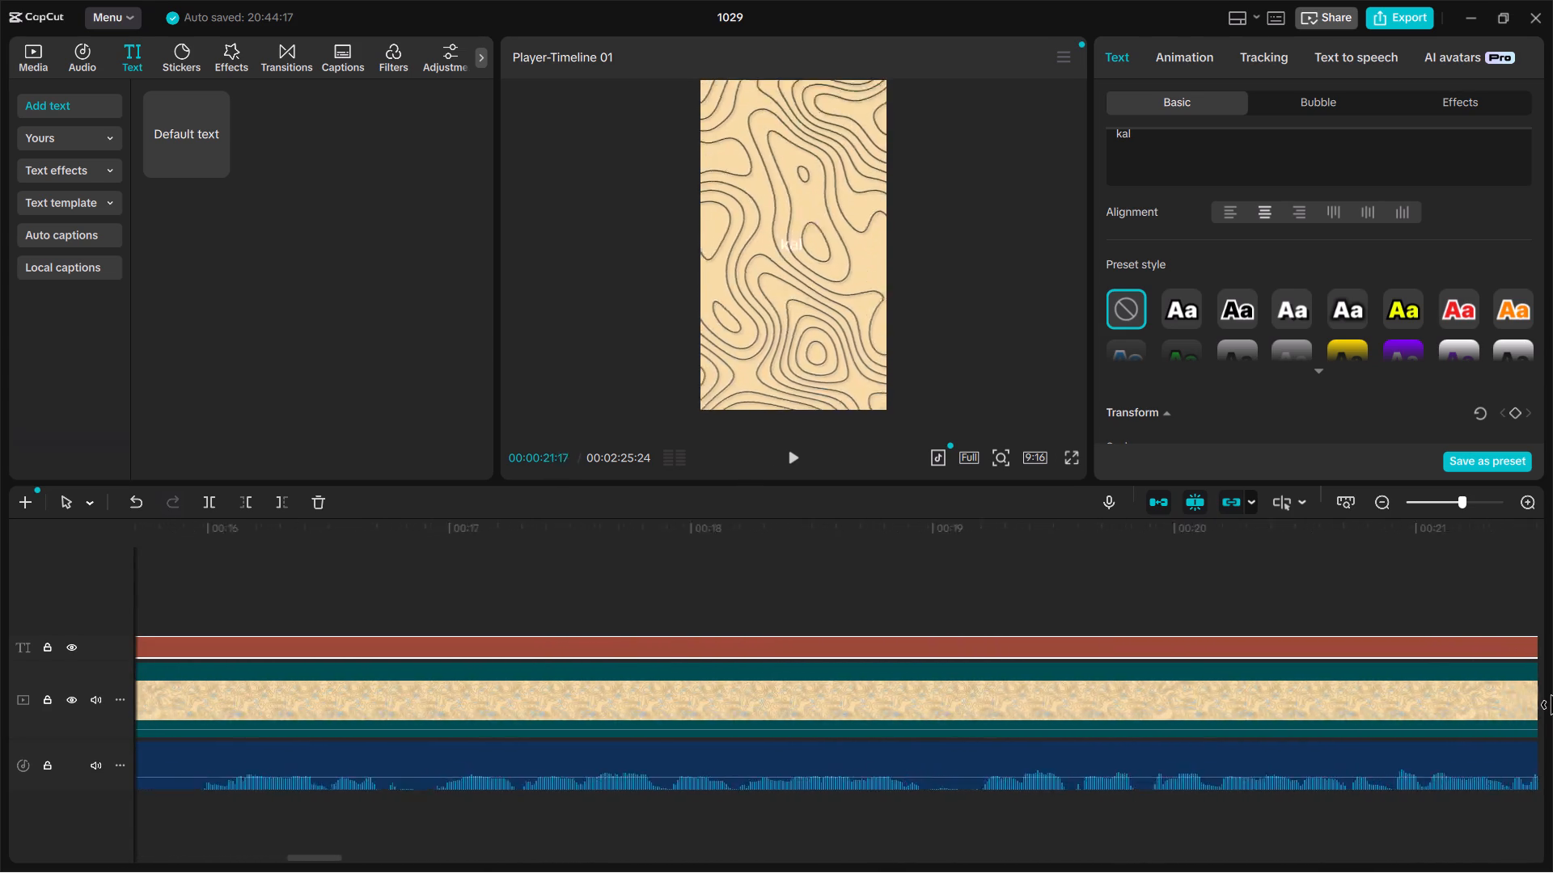
drag(1552, 705, 1552, 715)
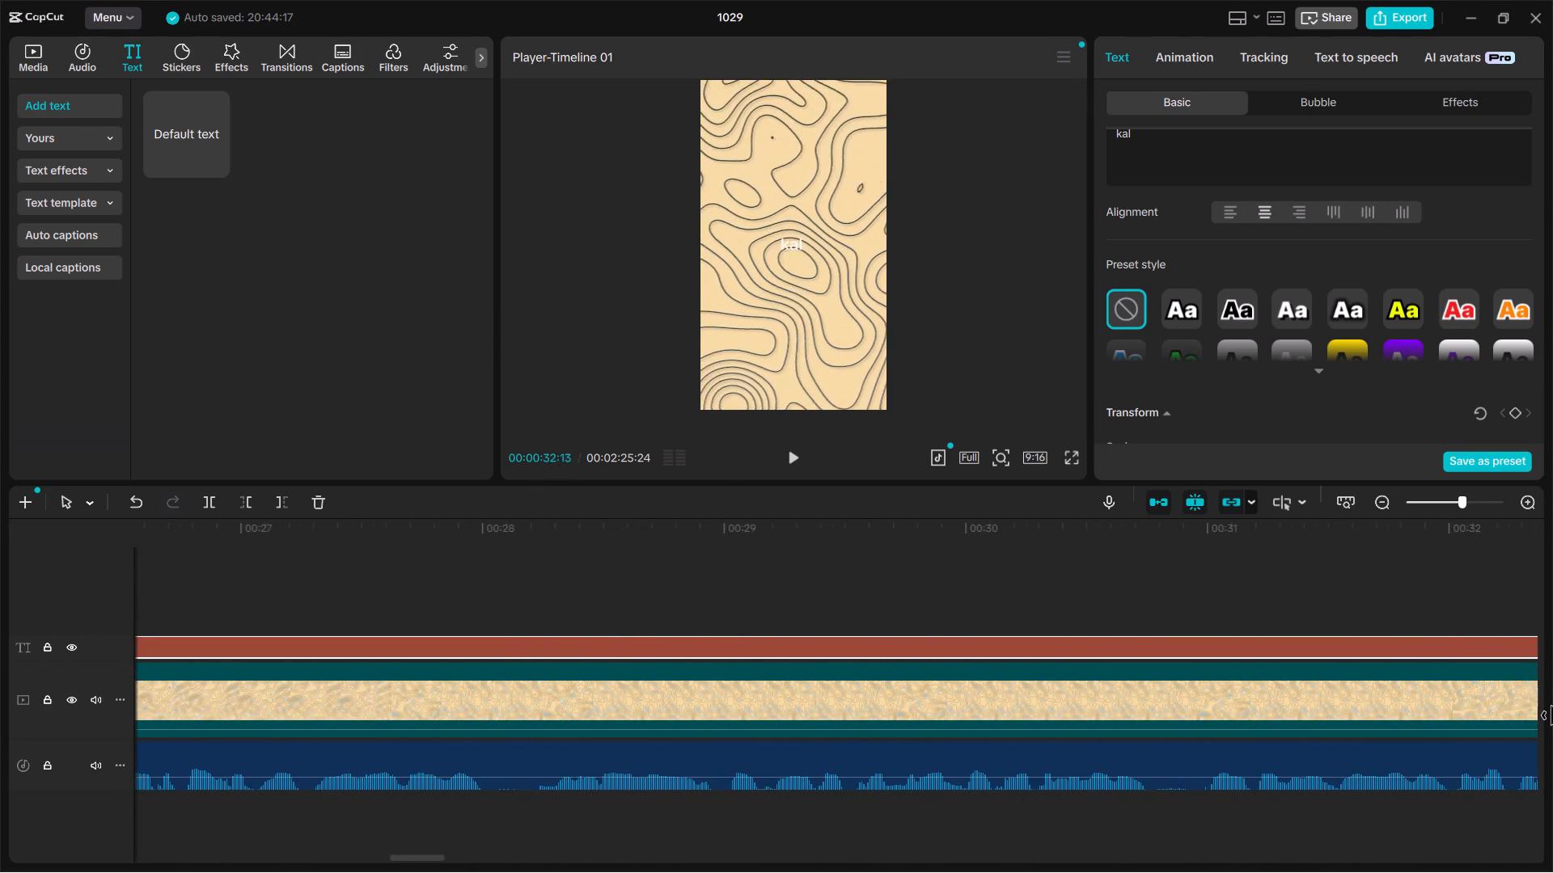
drag(1552, 715, 1552, 717)
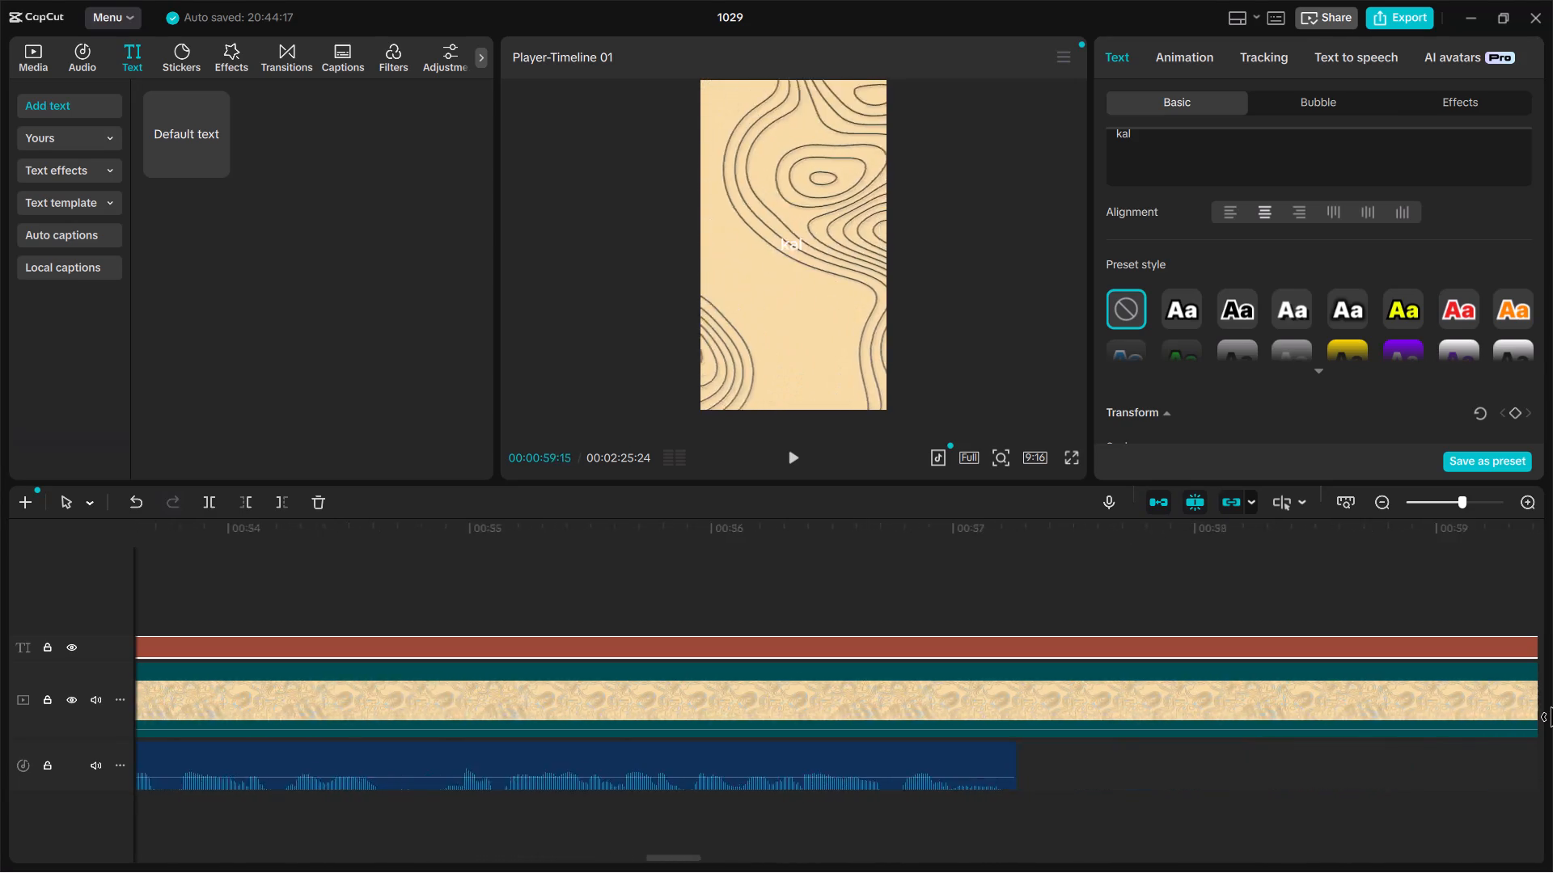
drag(1552, 717, 208, 490)
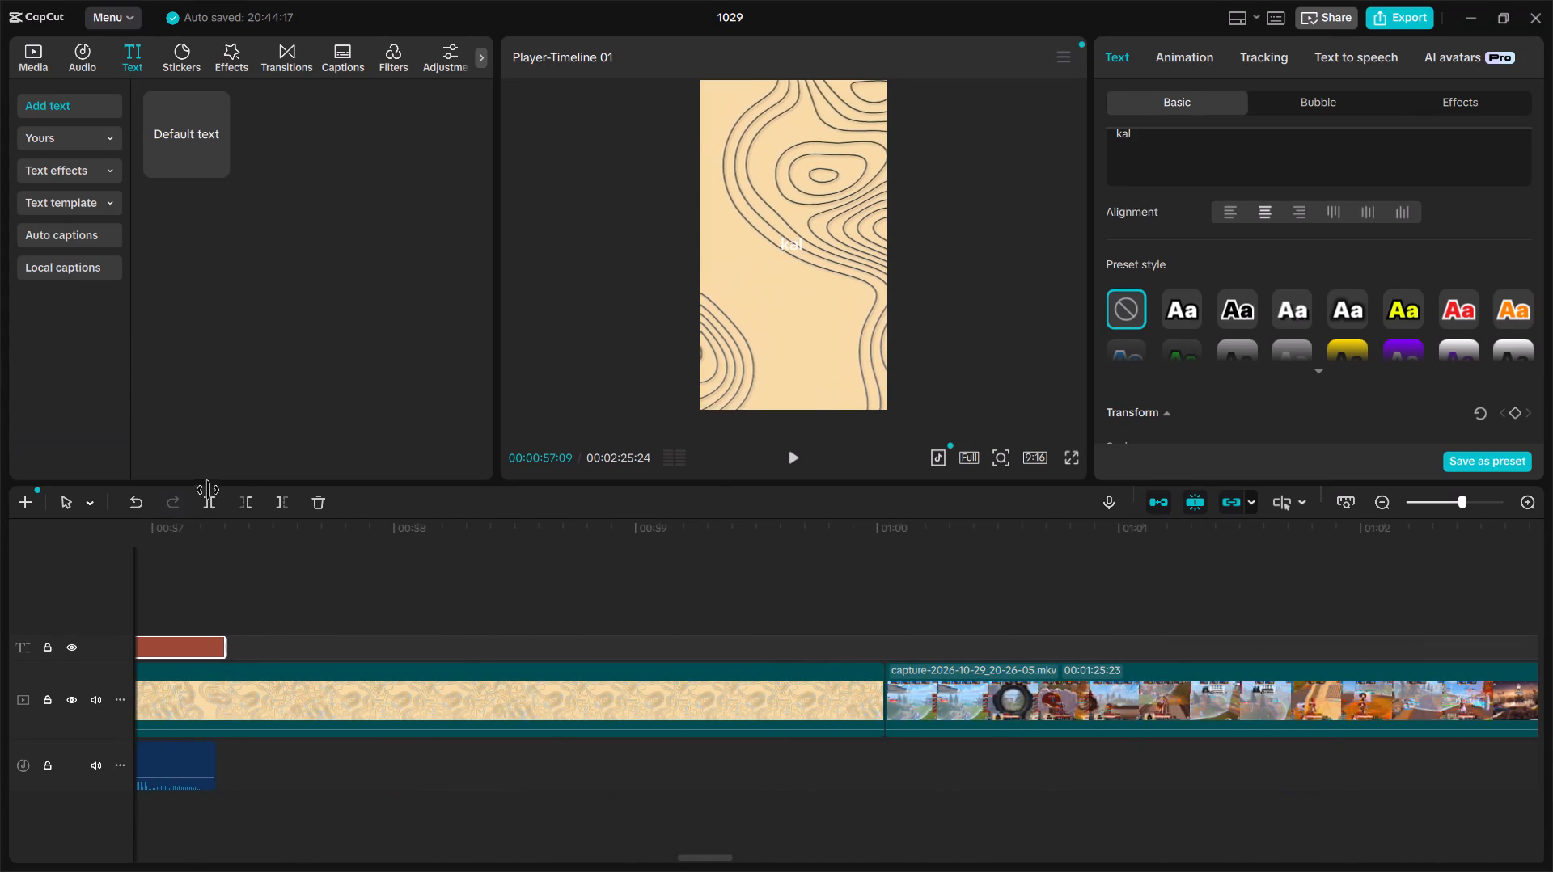
drag(208, 490, 217, 521)
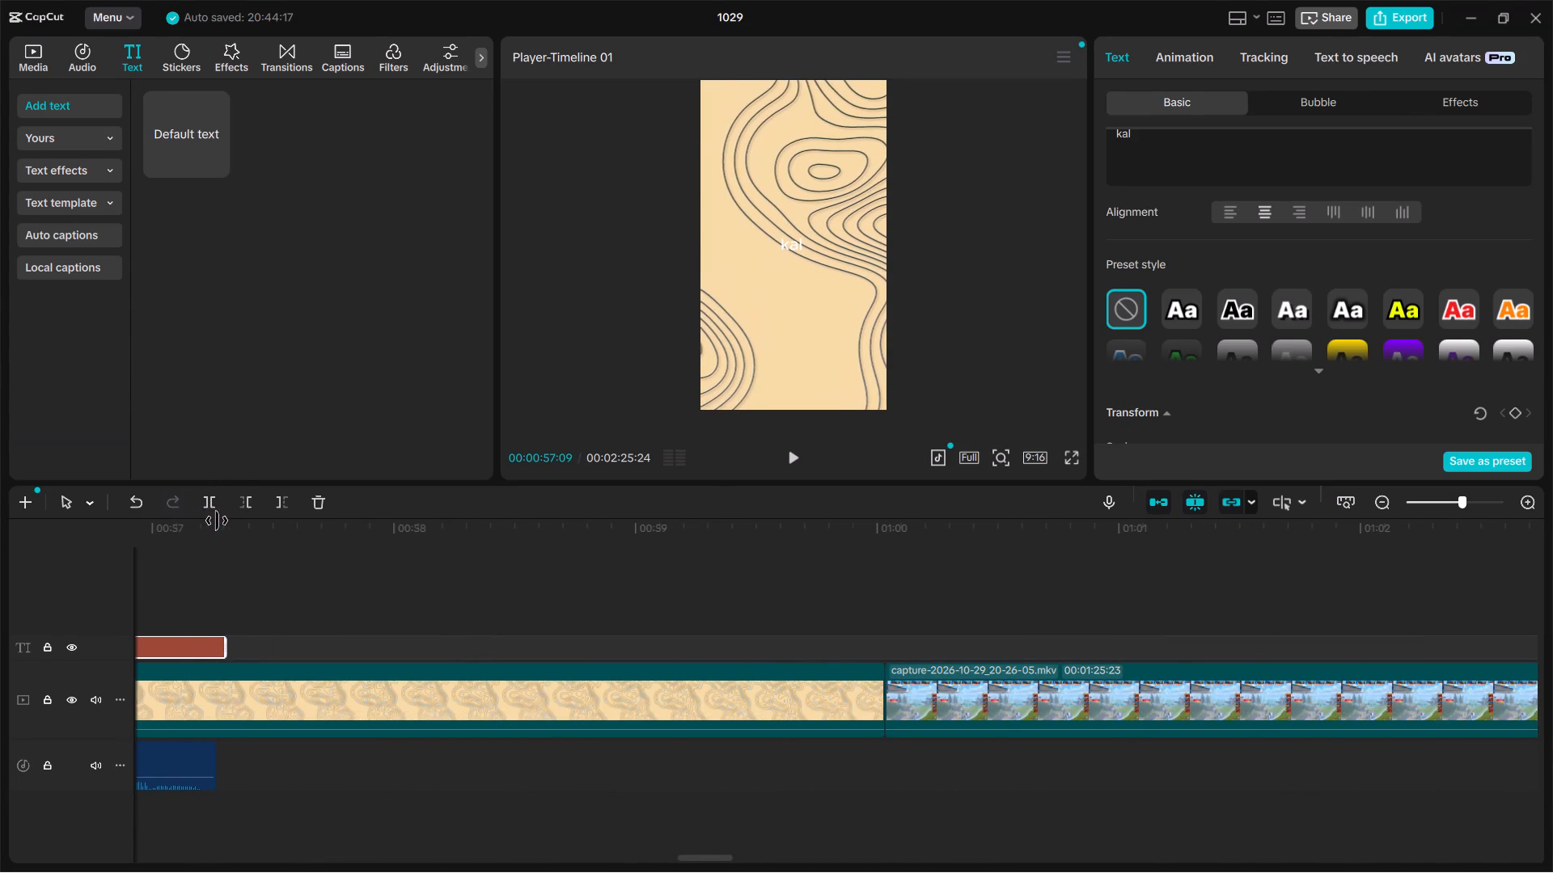
drag(217, 521, 214, 528)
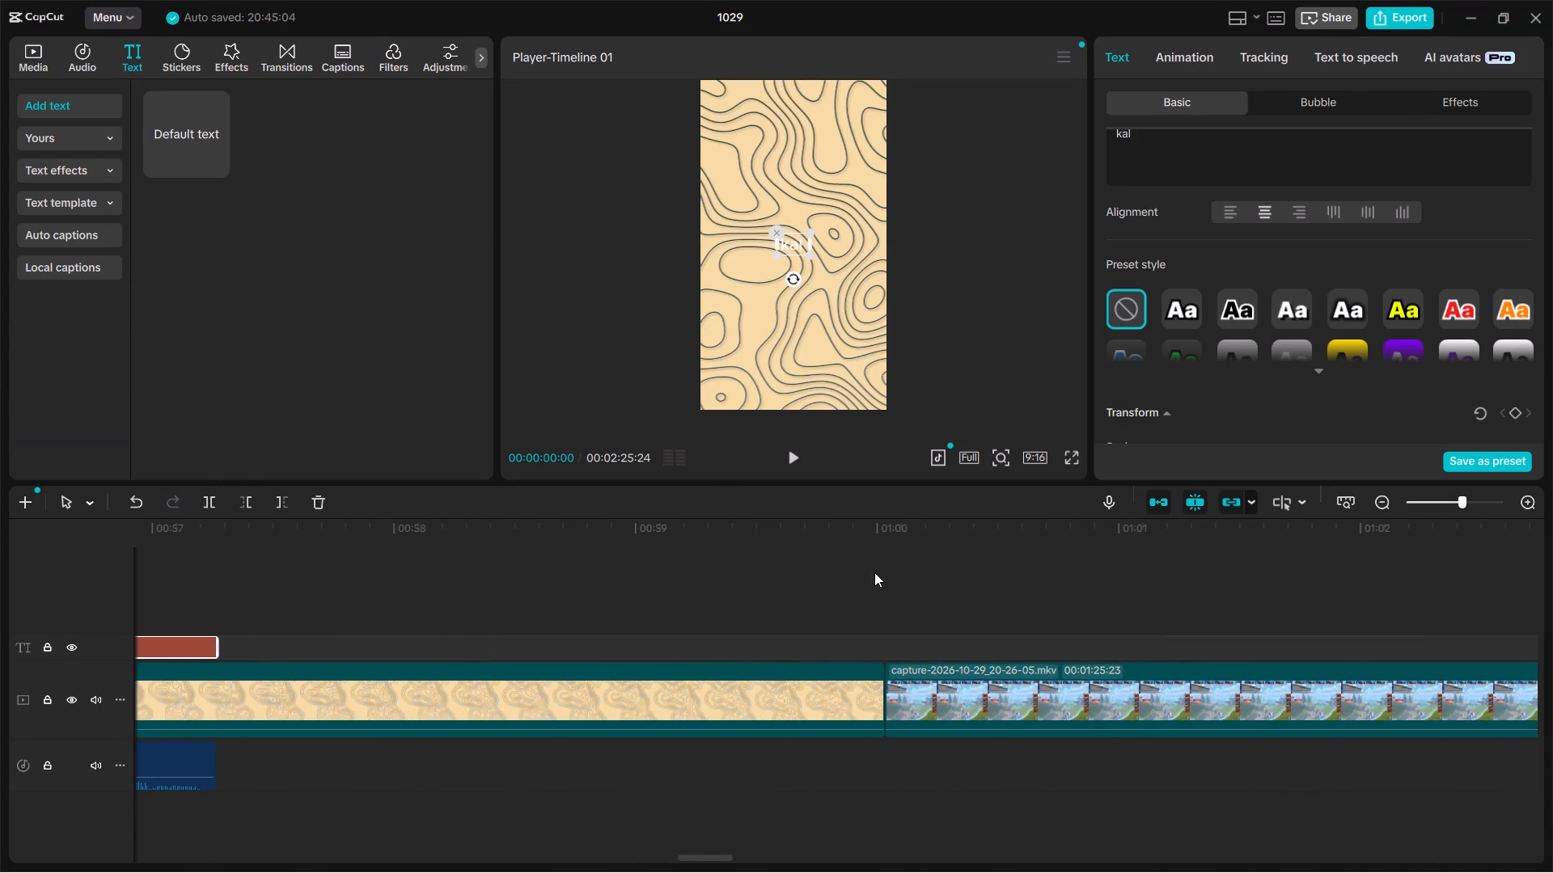
Move the playhead back to the start of the timeline.
drag(831, 579, 160, 563)
drag(365, 599, 375, 602)
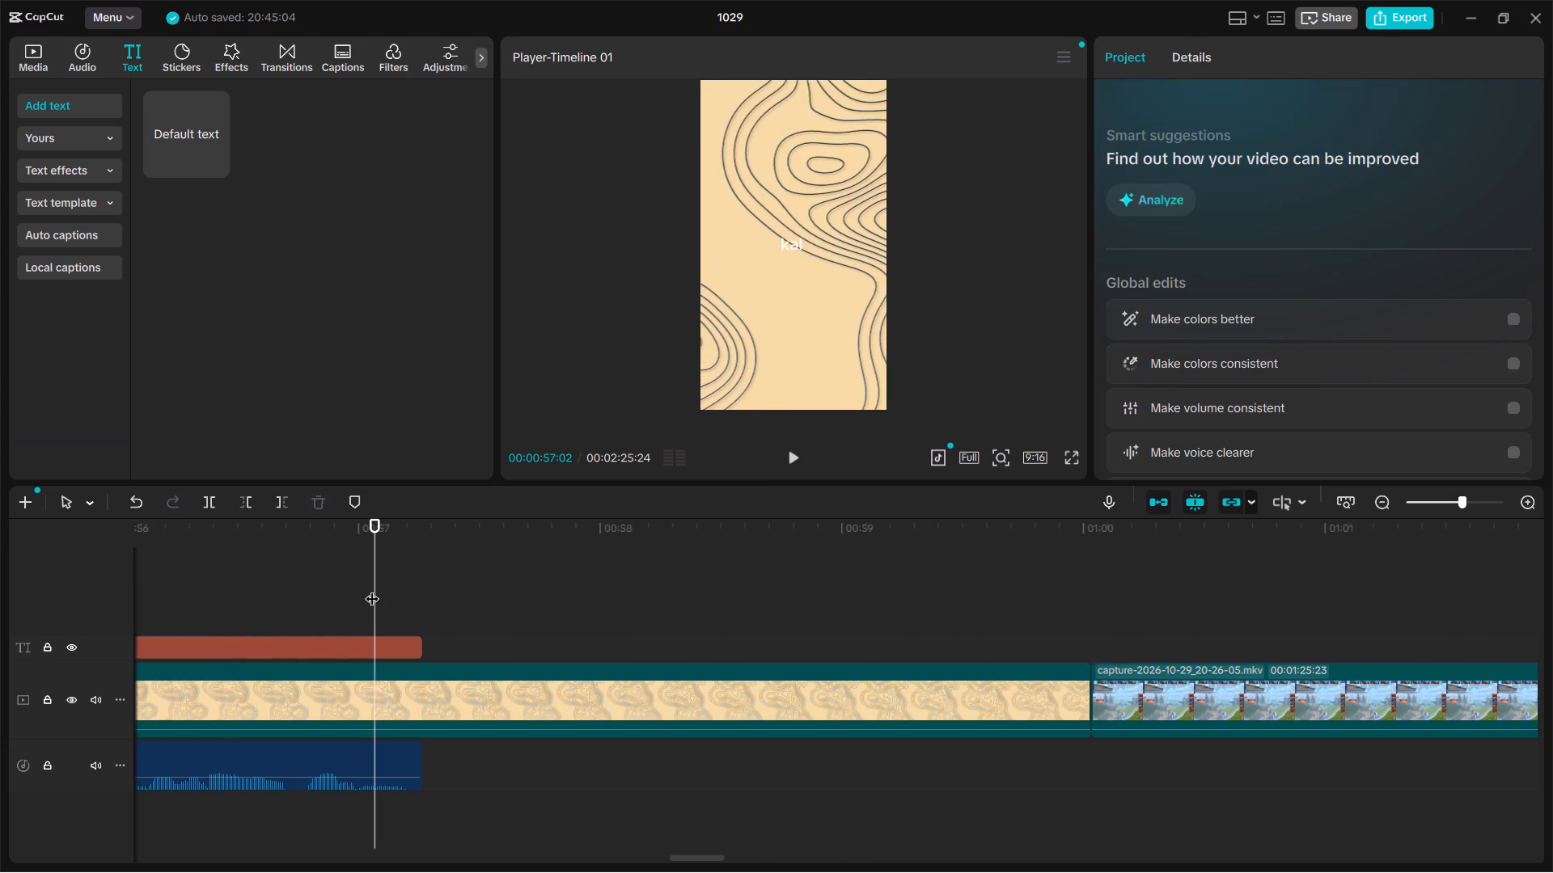
drag(372, 588, 0, 460)
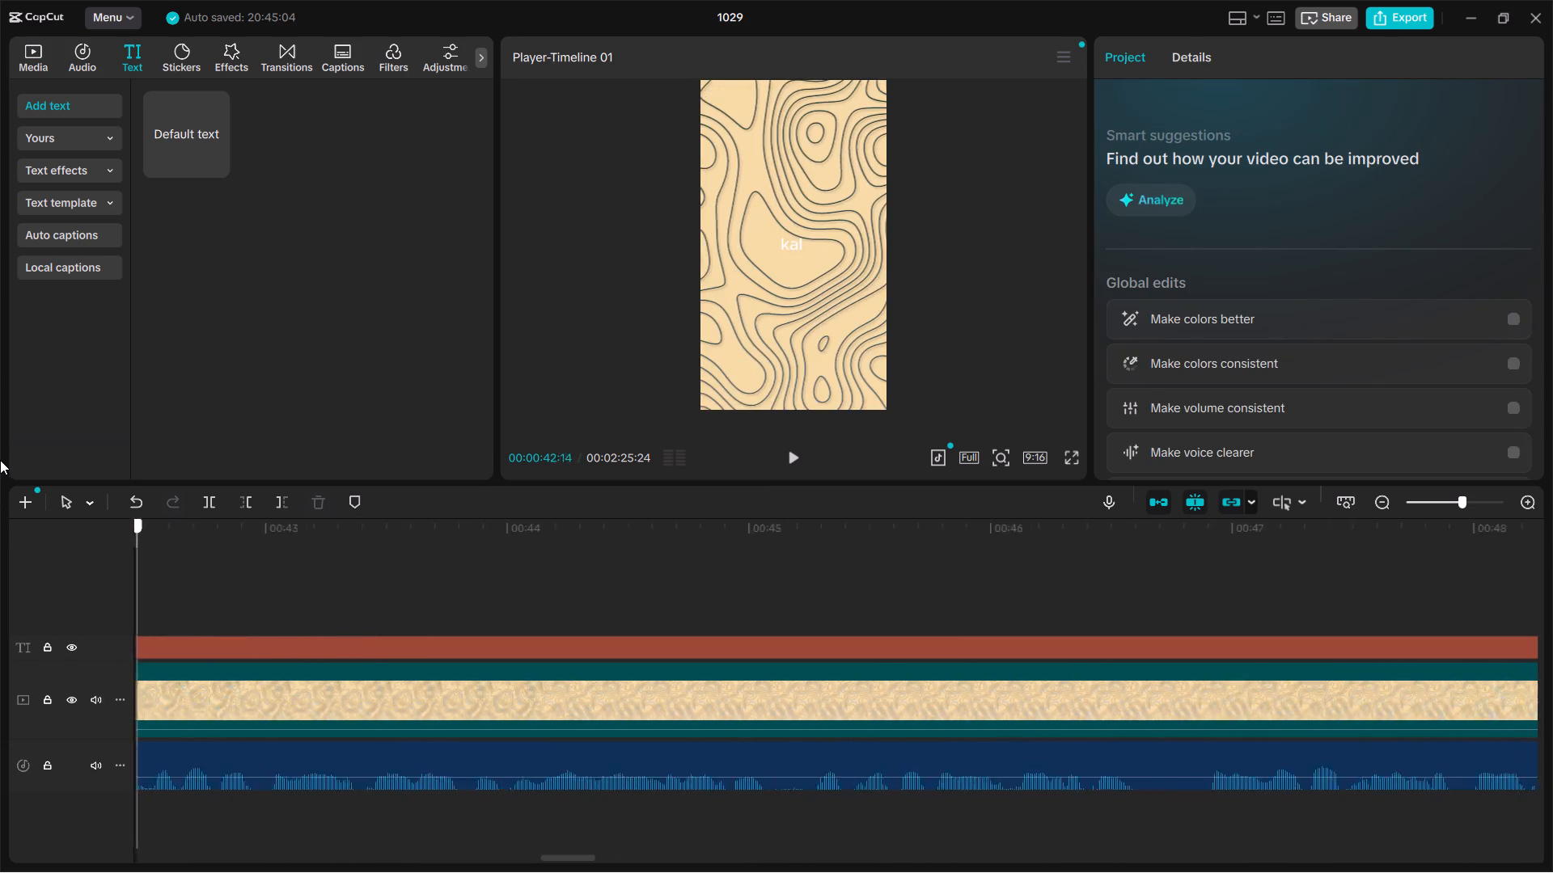
drag(0, 460, 0, 468)
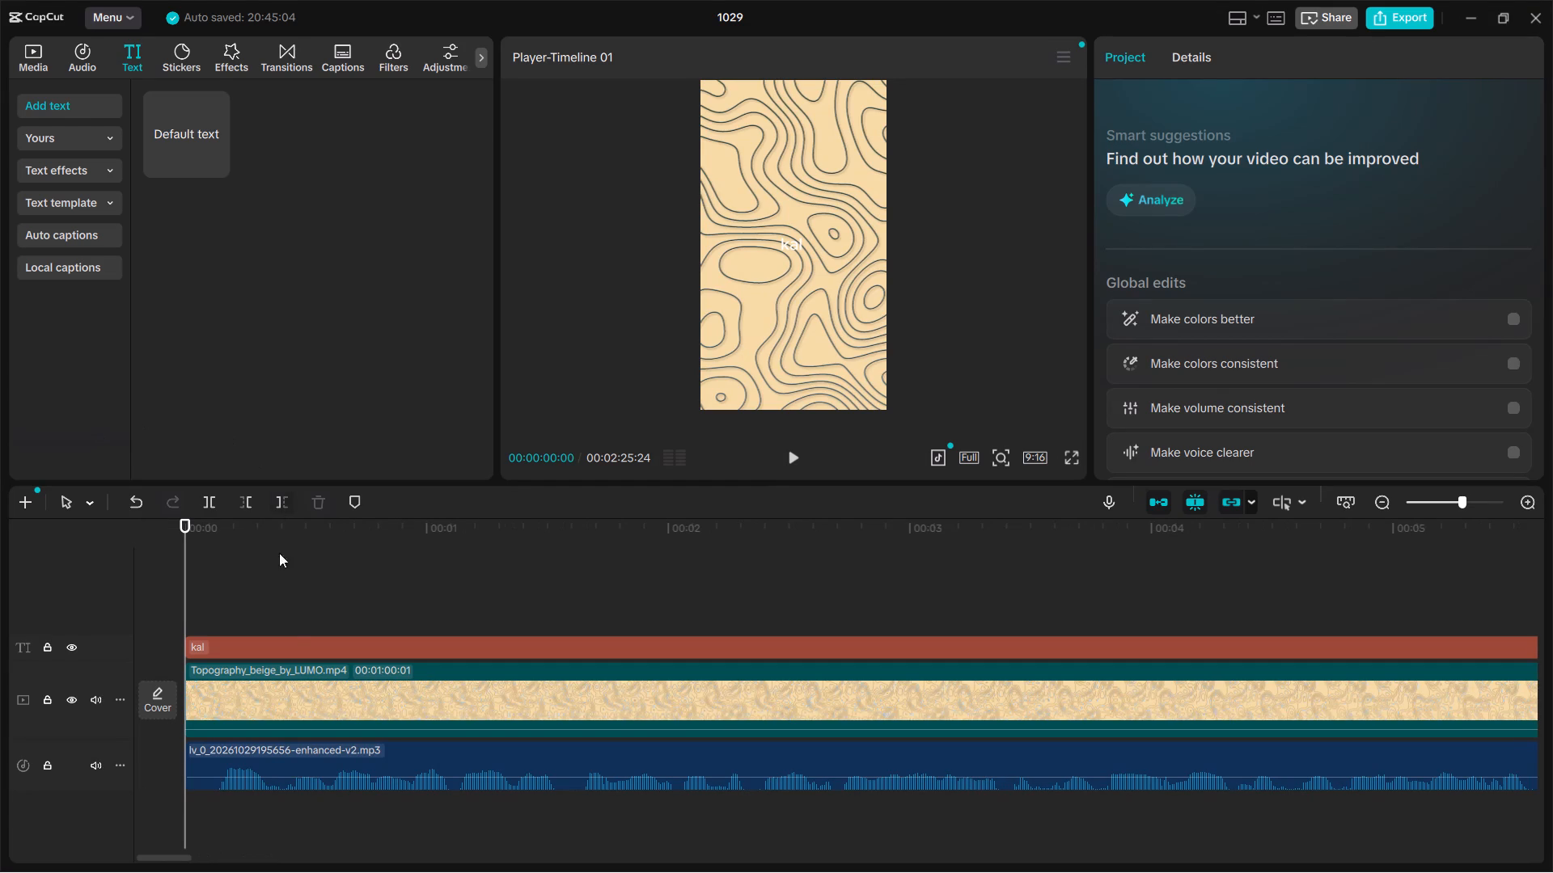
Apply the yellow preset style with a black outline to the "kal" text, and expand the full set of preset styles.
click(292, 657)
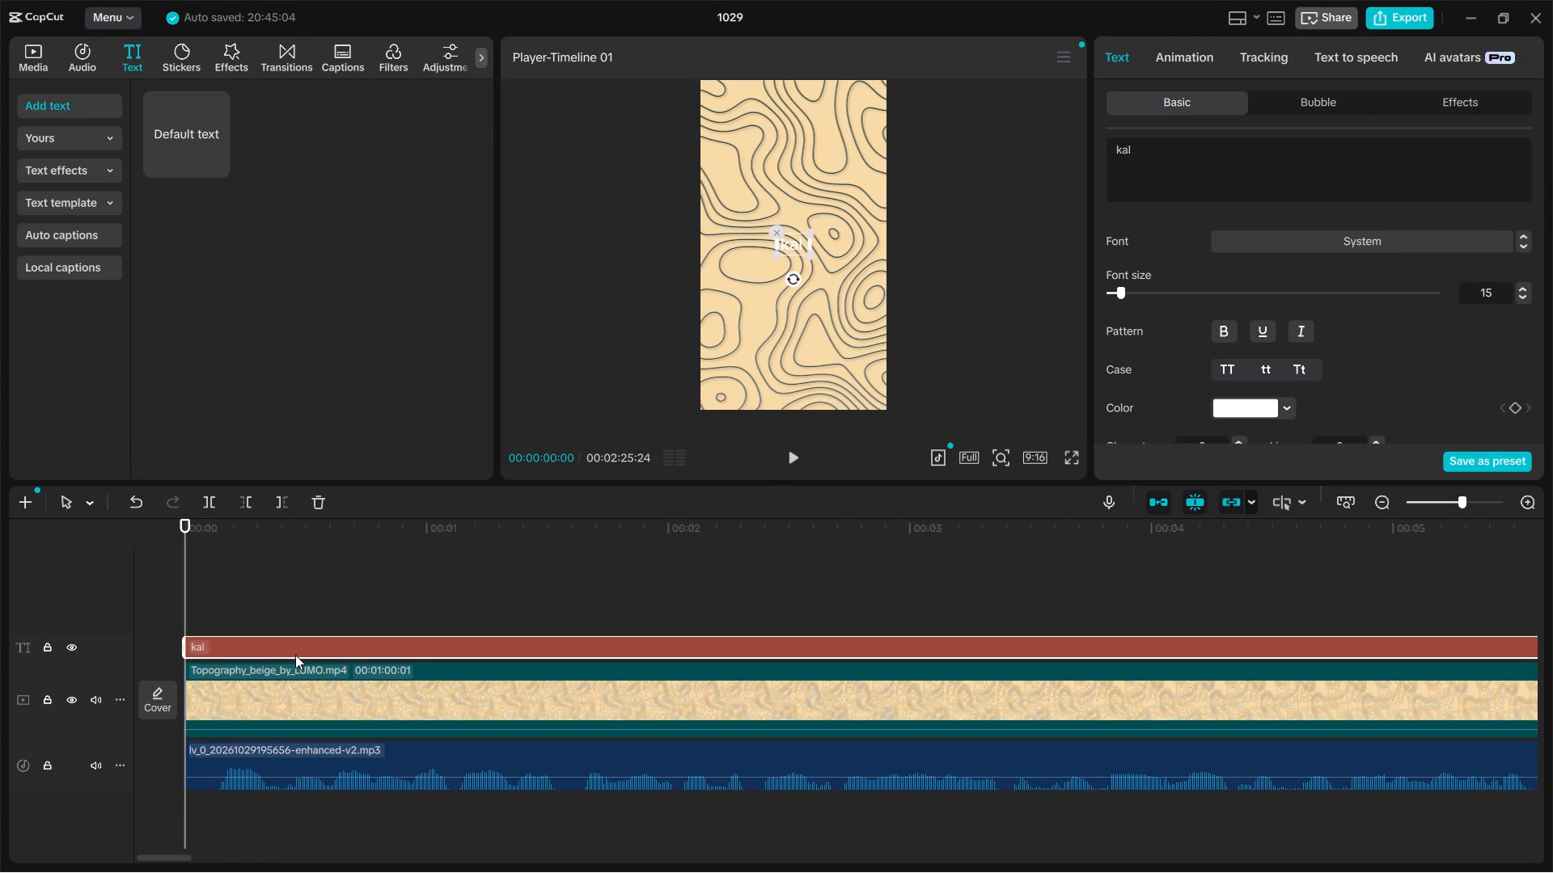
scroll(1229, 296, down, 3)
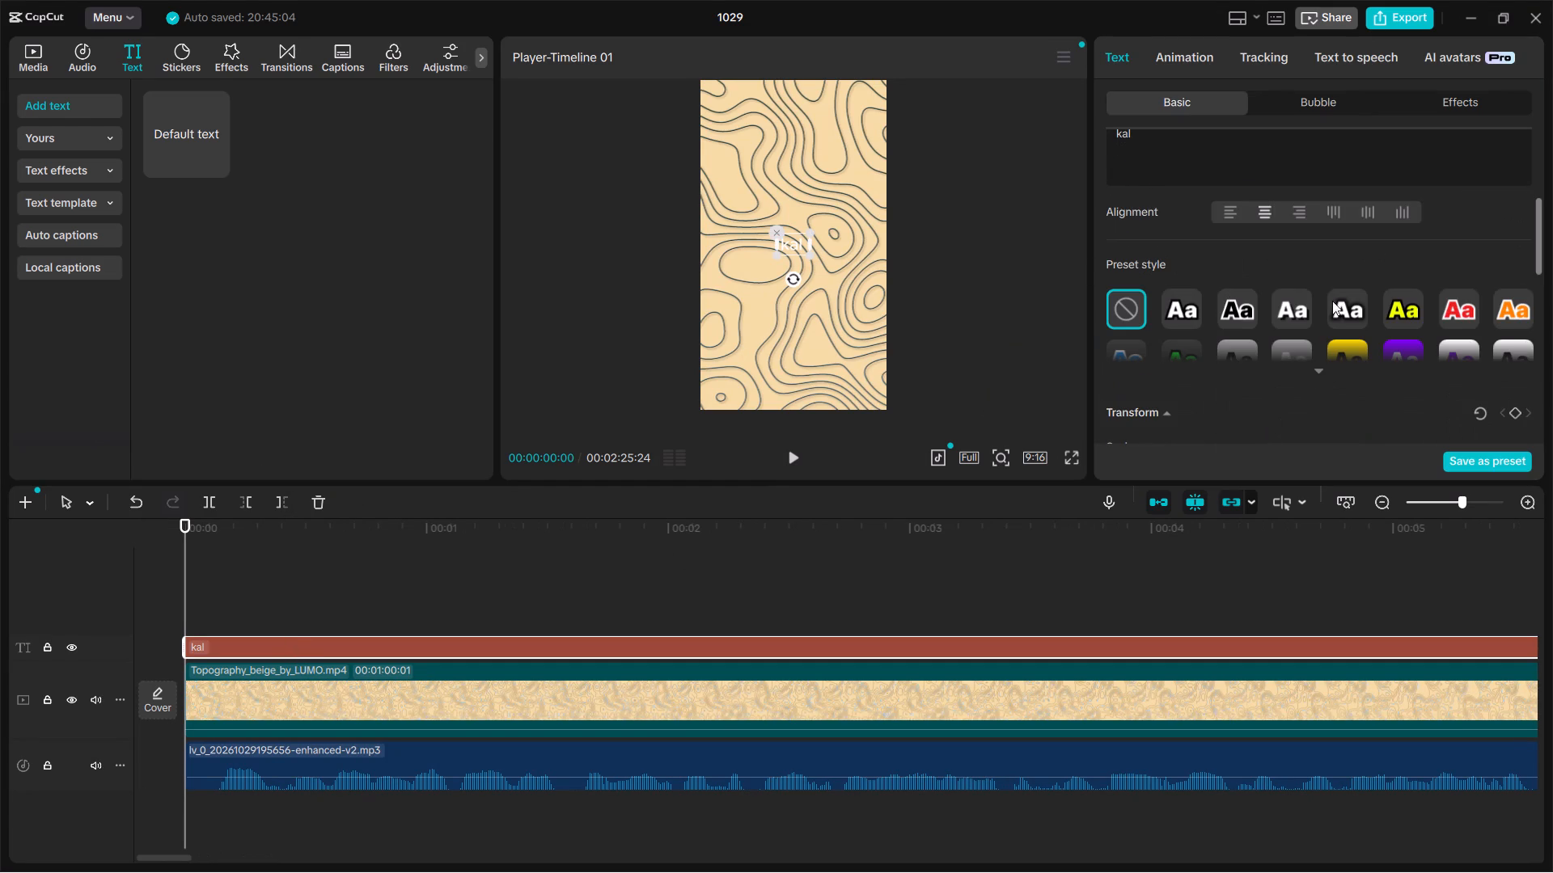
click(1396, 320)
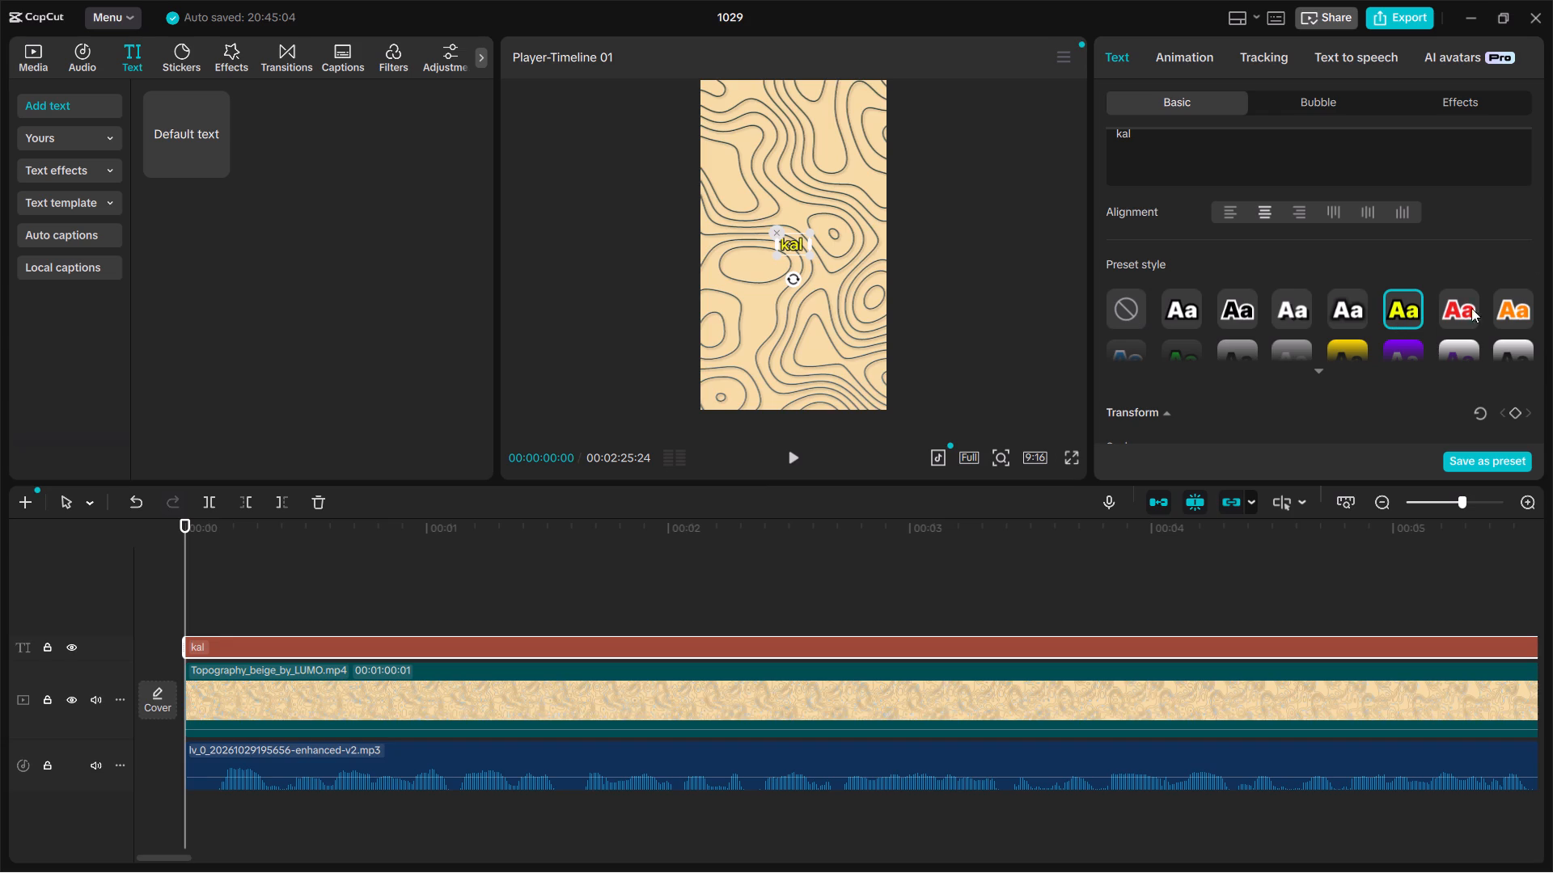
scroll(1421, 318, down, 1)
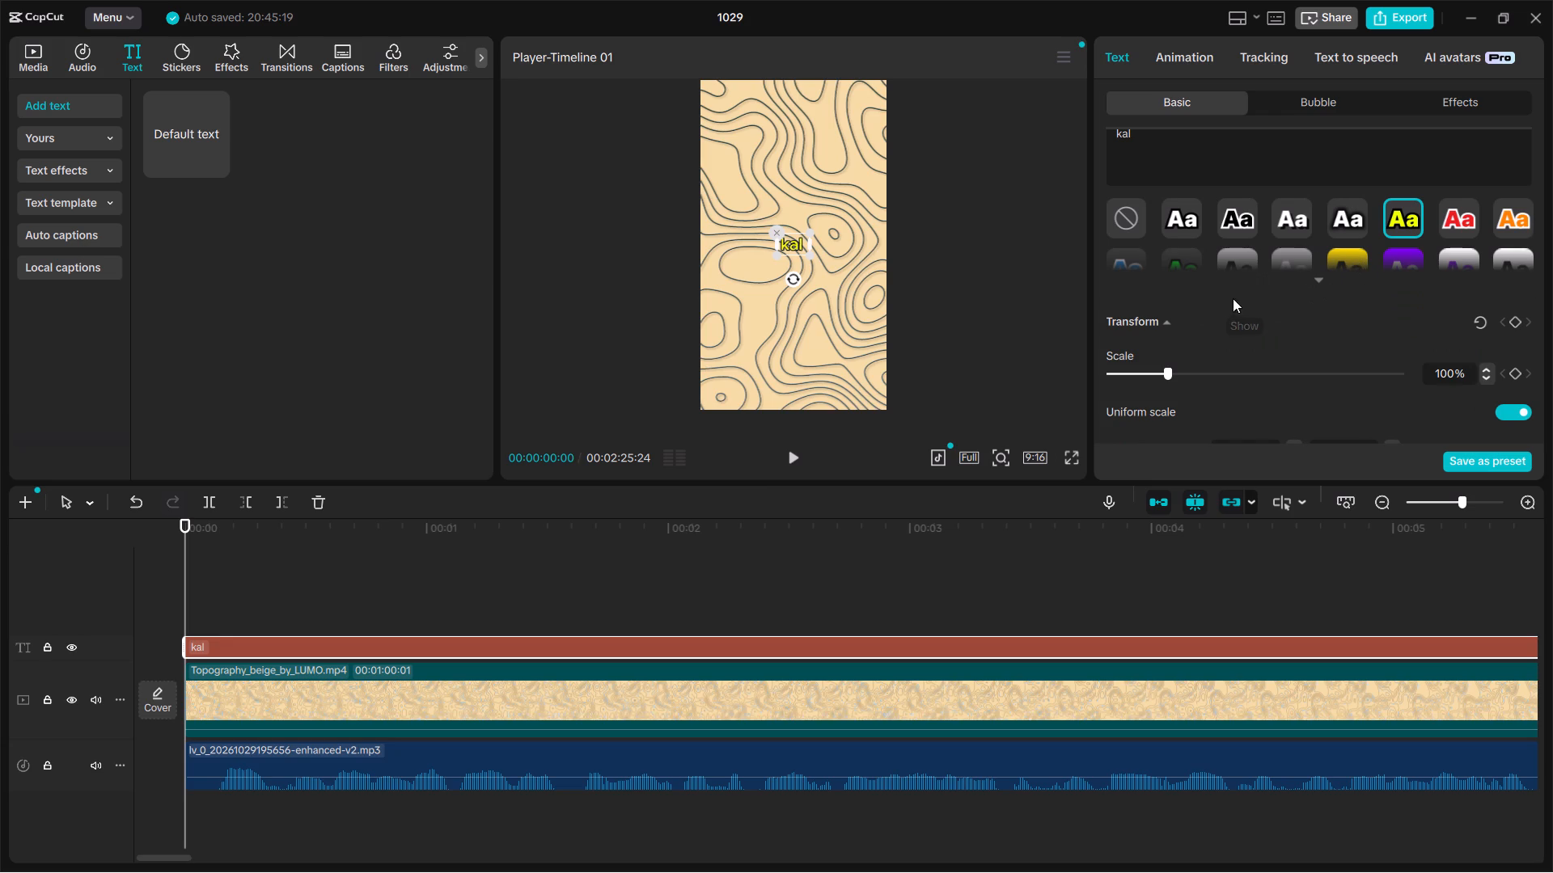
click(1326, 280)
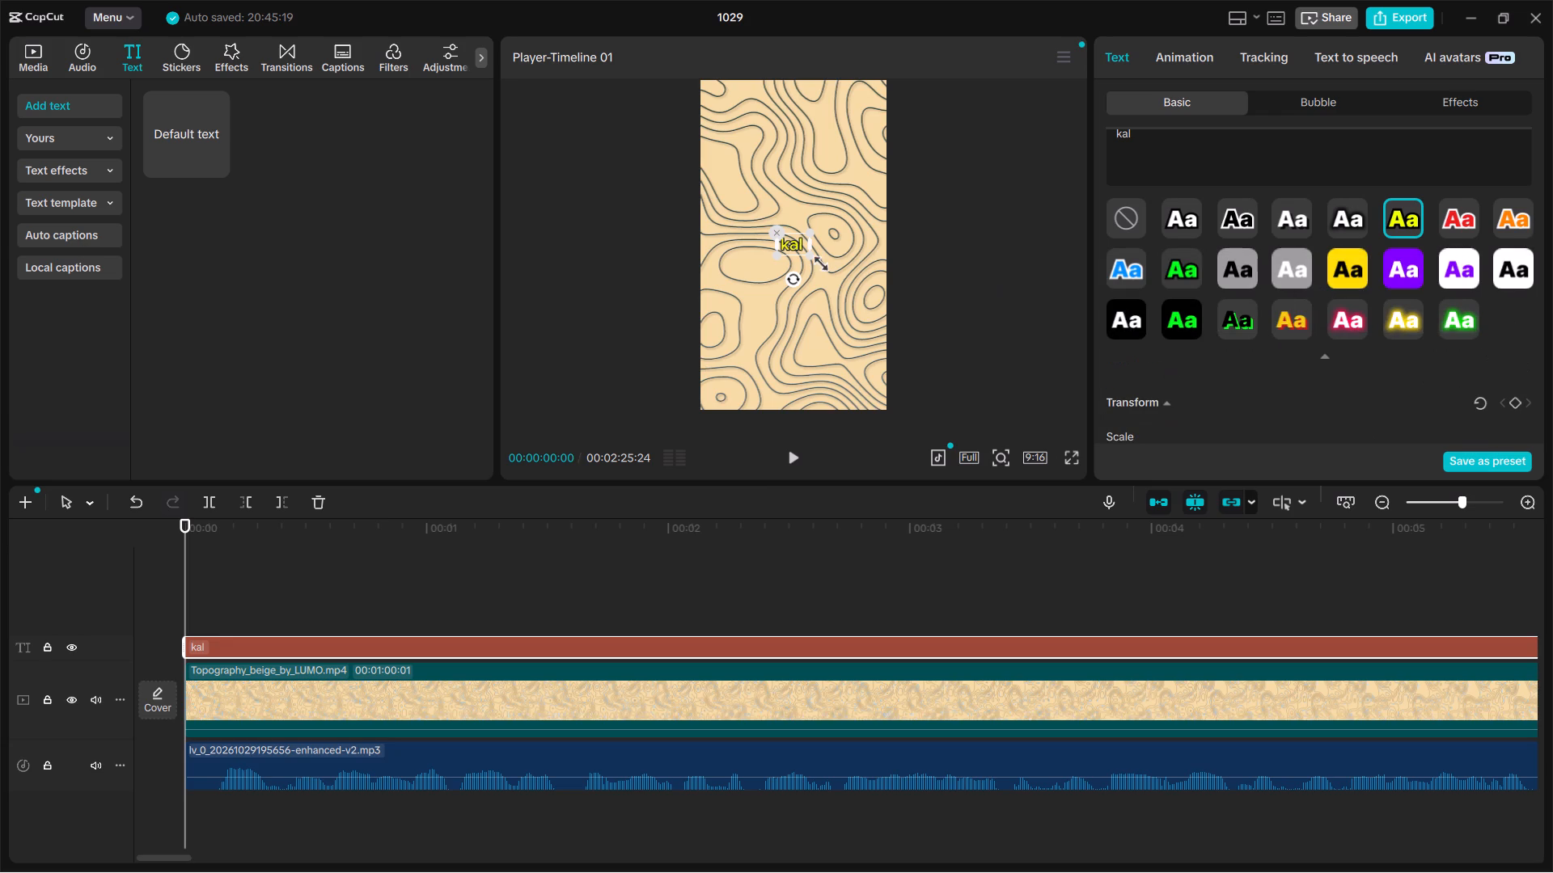
Enlarge the "kal" text in the preview until its bounding box spans about two-thirds of the frame width.
drag(812, 259, 998, 364)
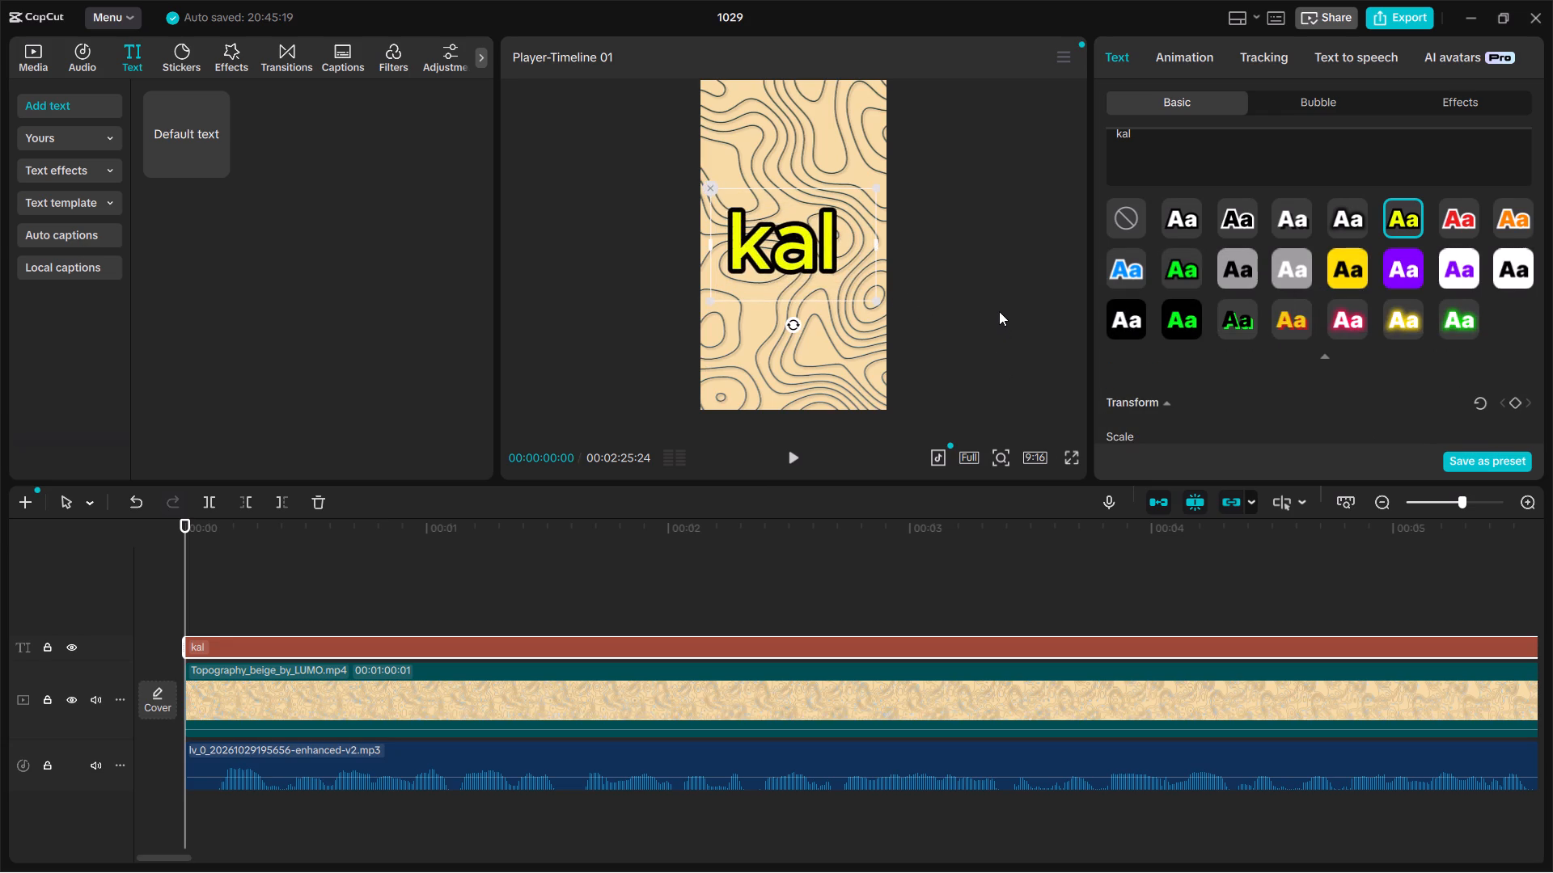
drag(870, 306, 827, 304)
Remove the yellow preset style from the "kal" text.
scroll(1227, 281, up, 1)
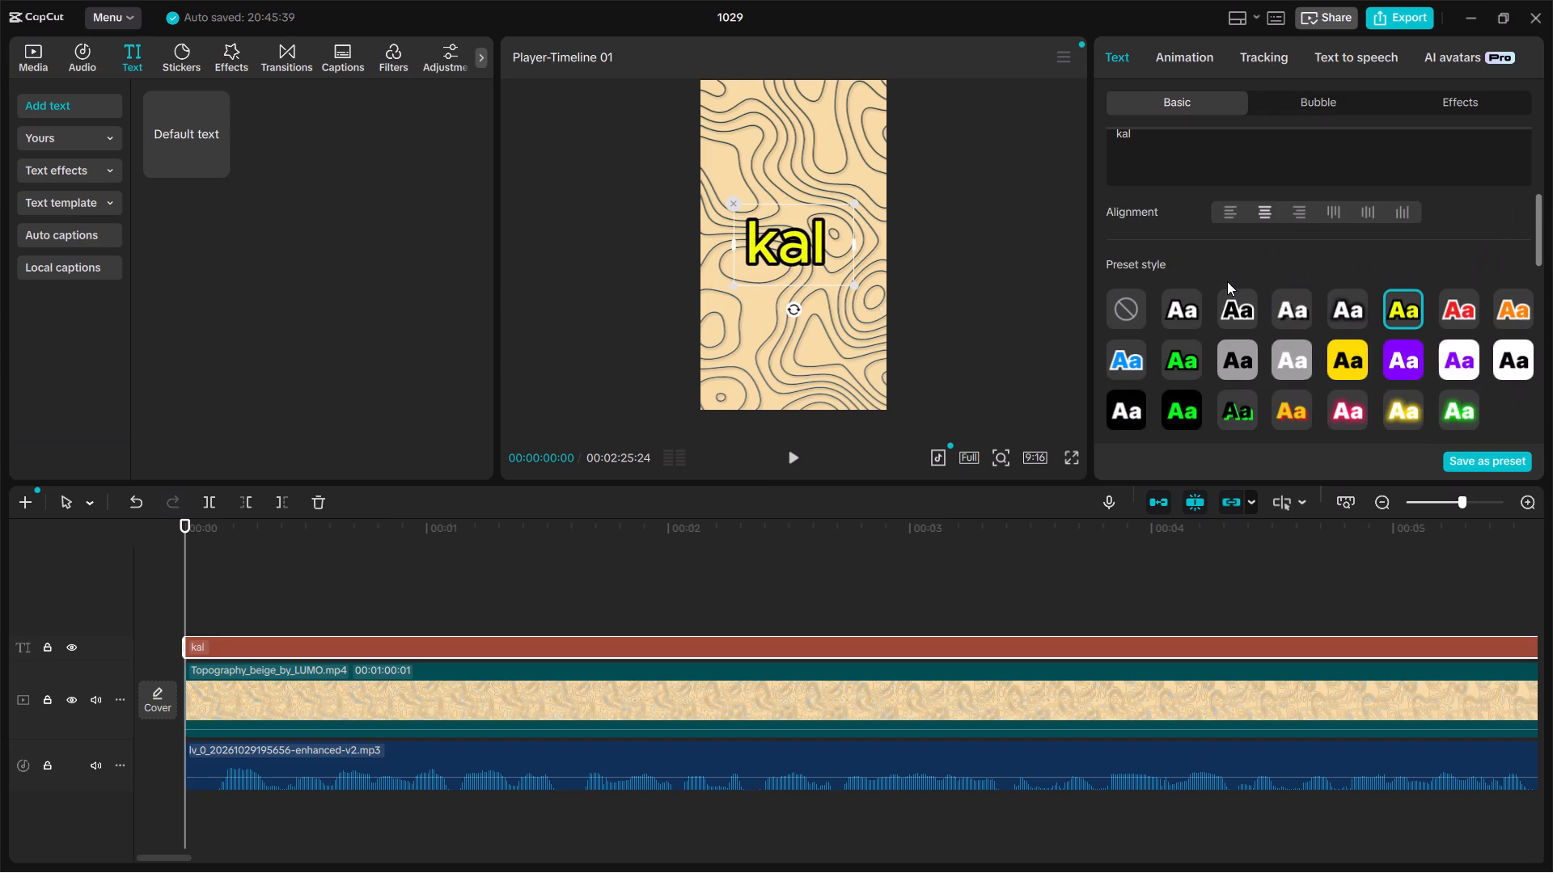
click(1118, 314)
Look through the text clip's basic settings and its animation, tracking and text-to-speech options.
scroll(1164, 277, up, 4)
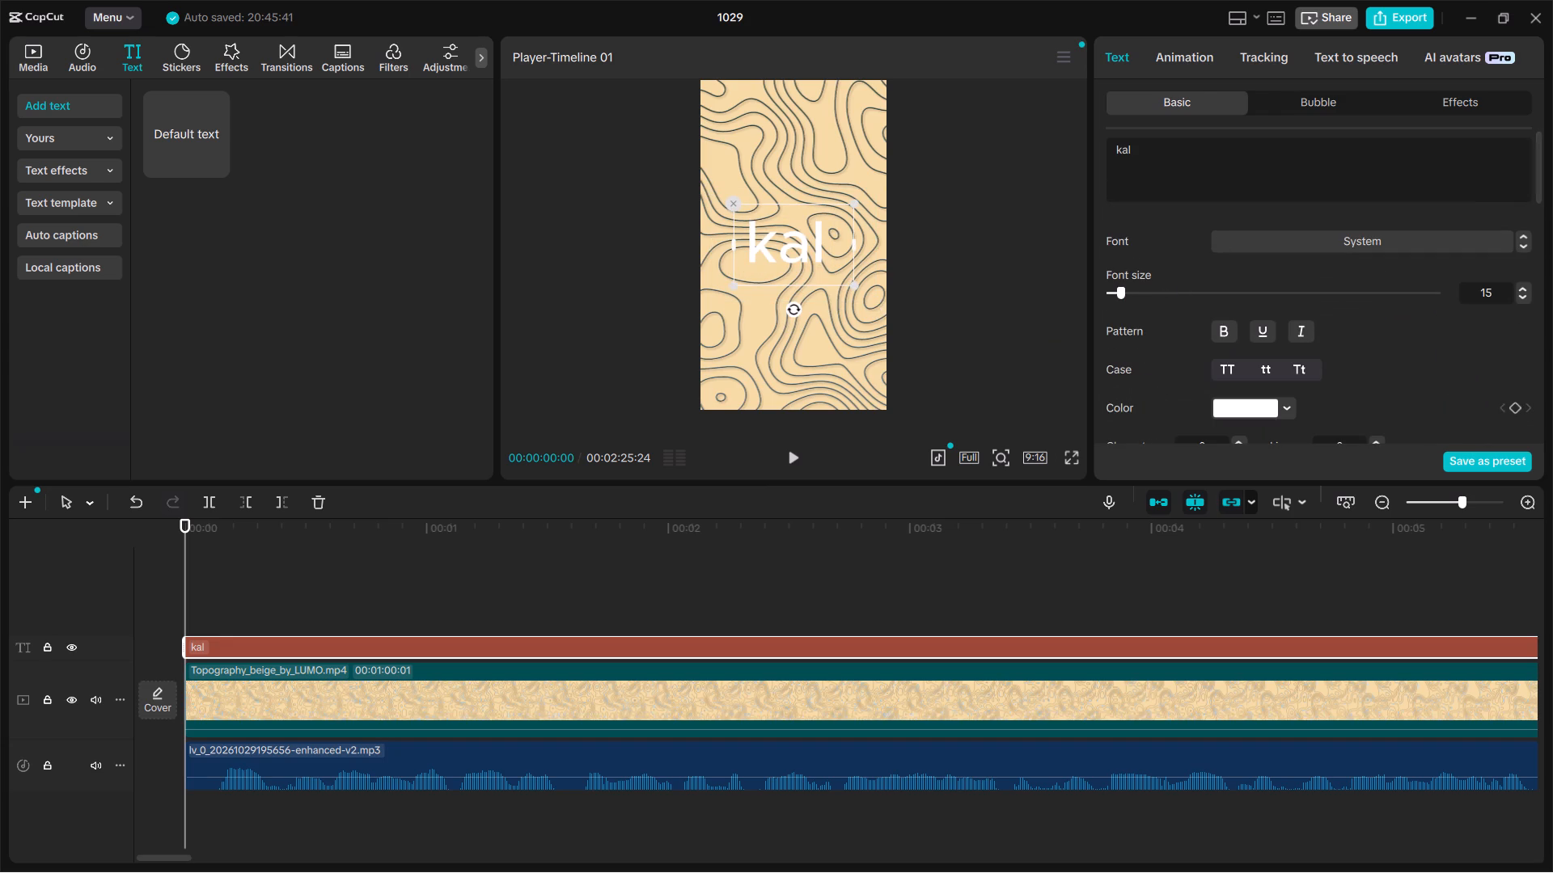
scroll(1331, 188, down, 2)
scroll(1202, 411, down, 2)
scroll(1262, 364, down, 2)
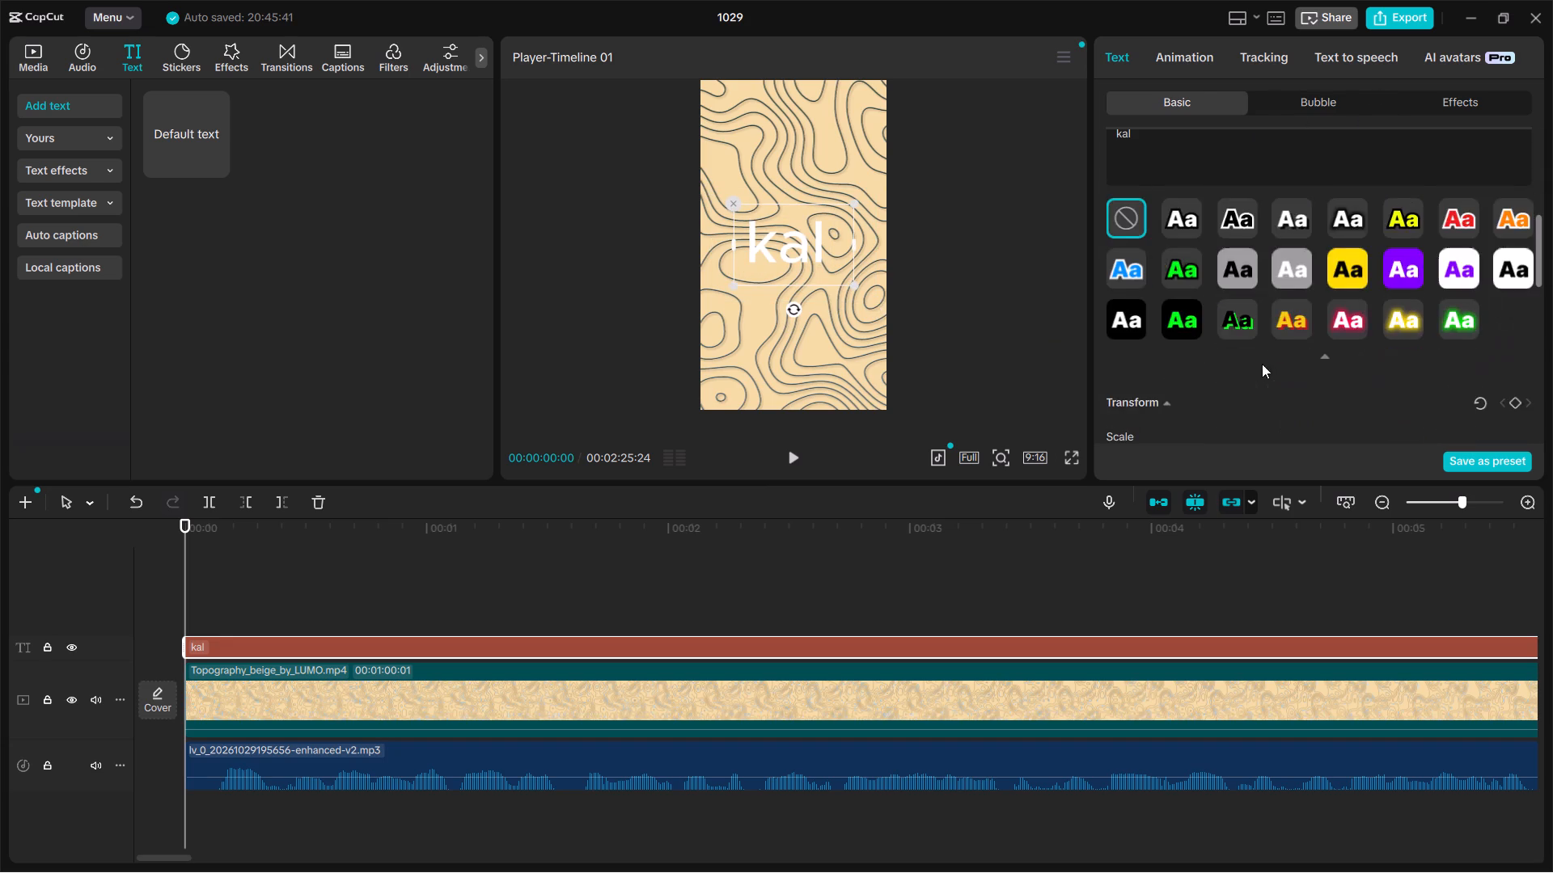
scroll(1234, 335, down, 5)
scroll(1234, 335, up, 7)
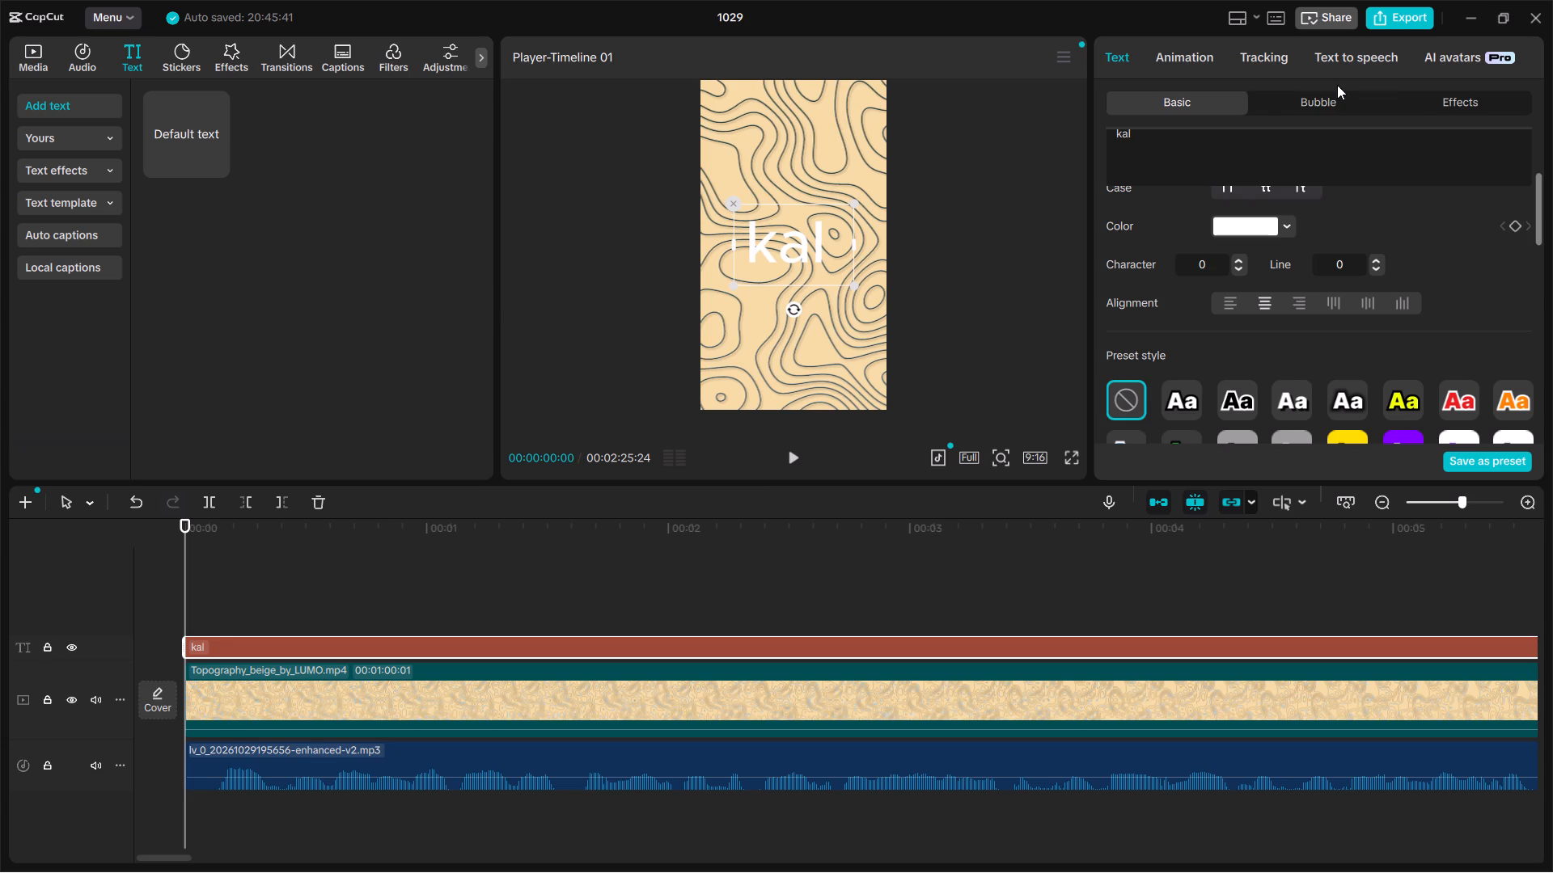
click(1168, 53)
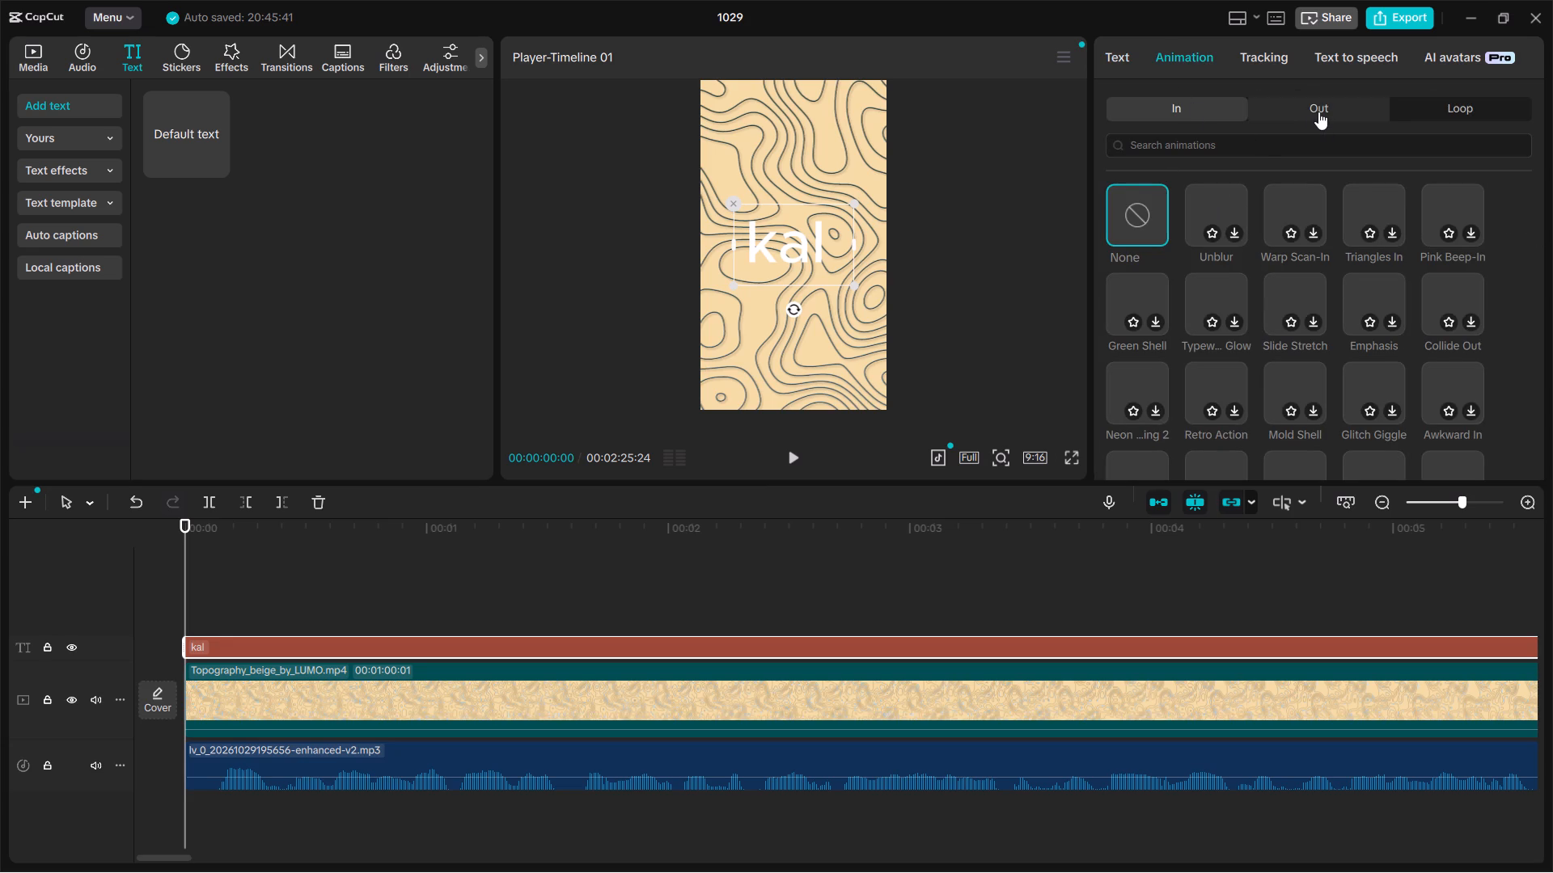
click(1319, 112)
click(1224, 110)
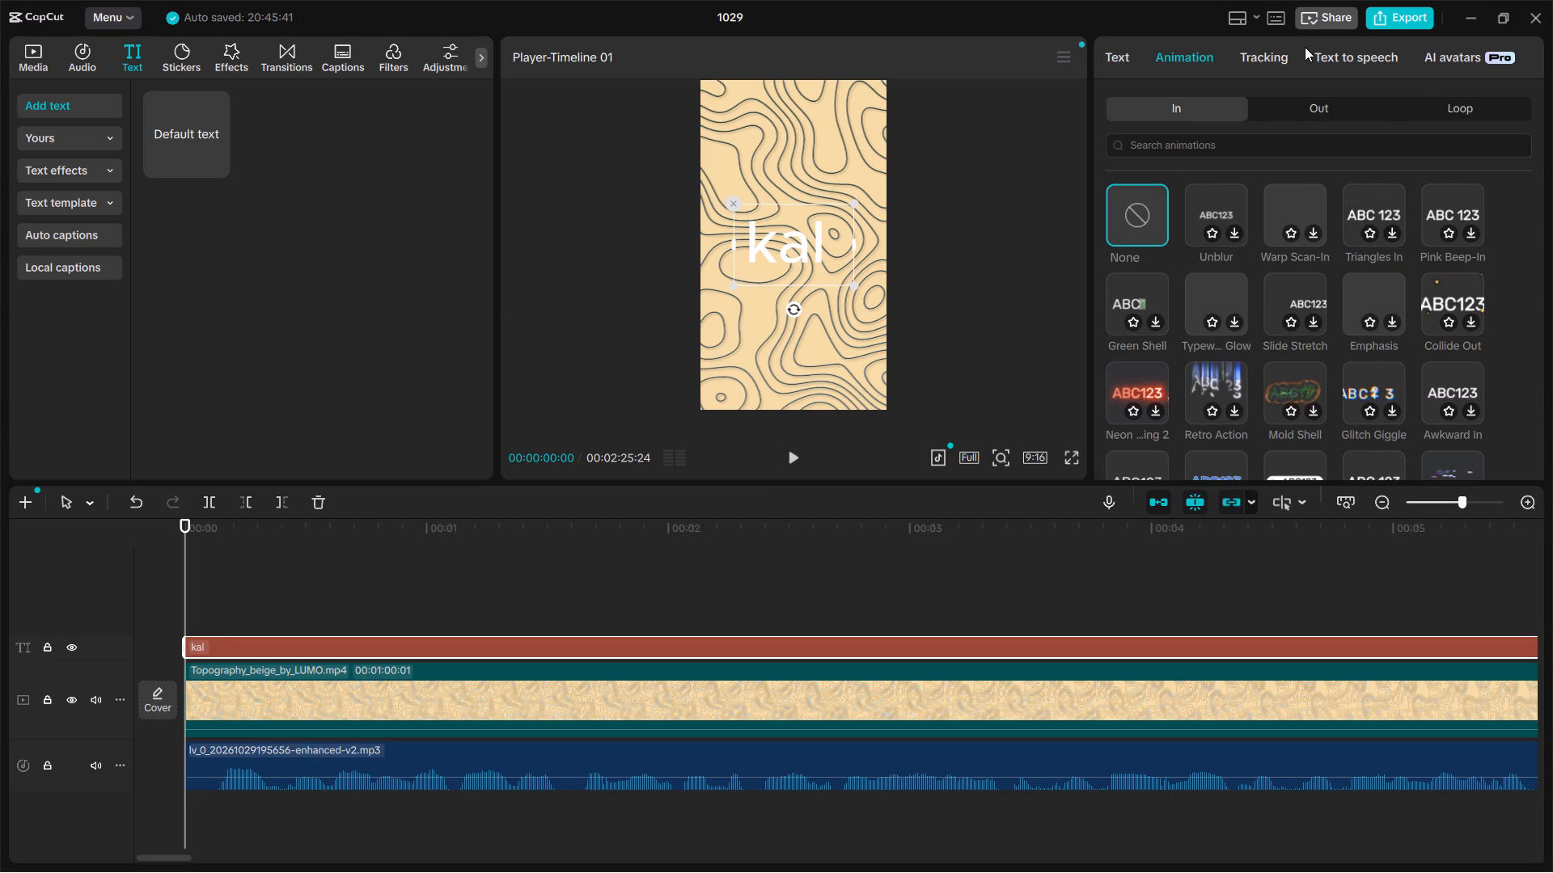
click(1279, 52)
click(1337, 57)
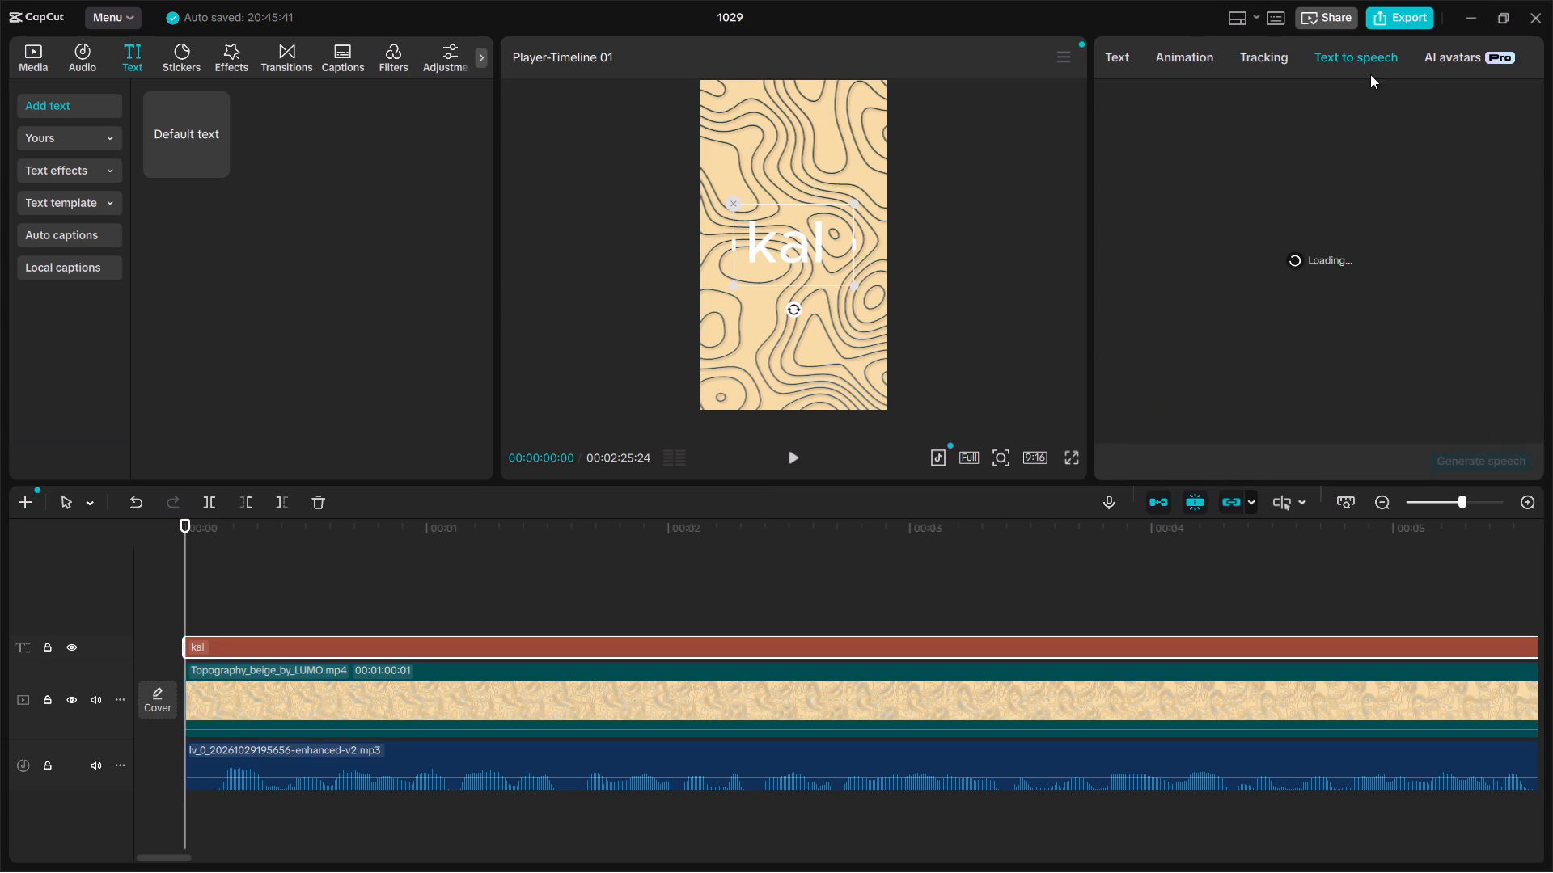
click(1126, 62)
scroll(1298, 137, up, 2)
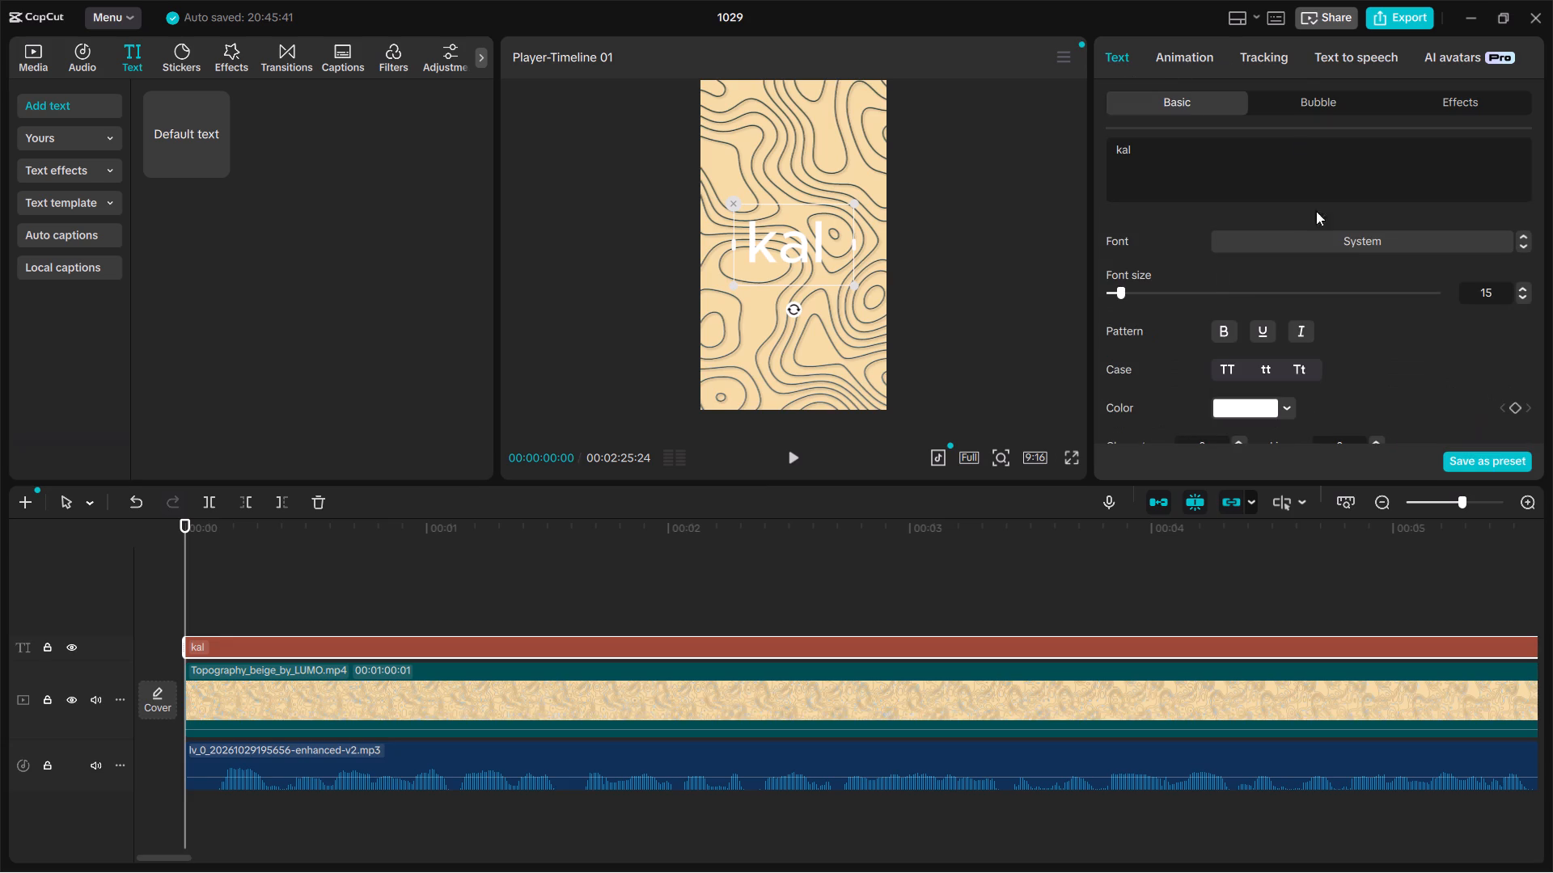
Try the Lucette font on the "kal" text, and set its font to BebasNeue.
click(1322, 238)
click(1289, 256)
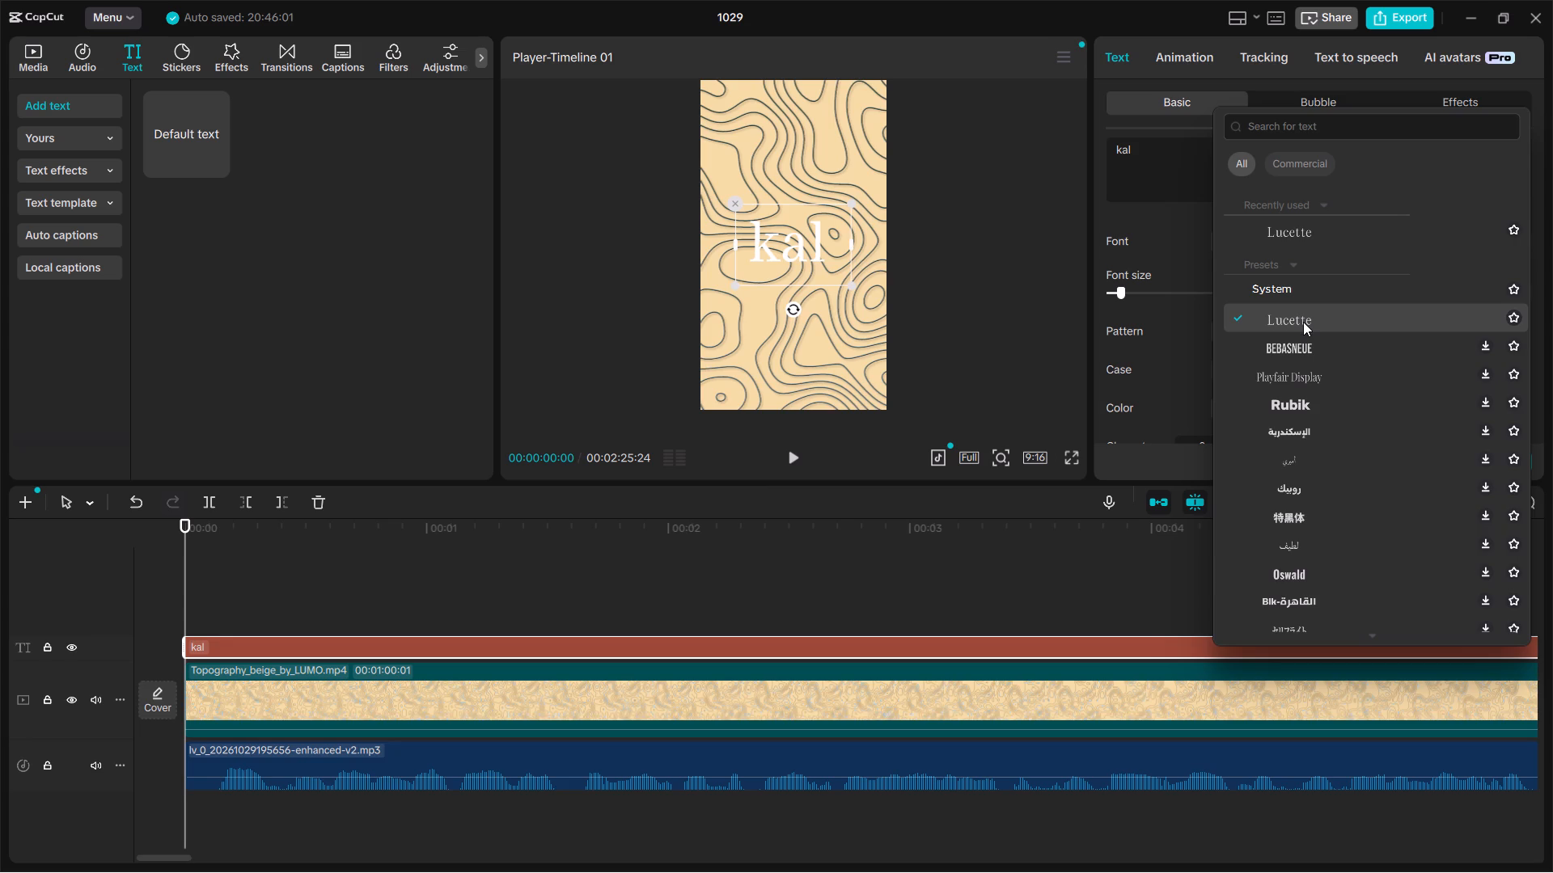
click(1339, 339)
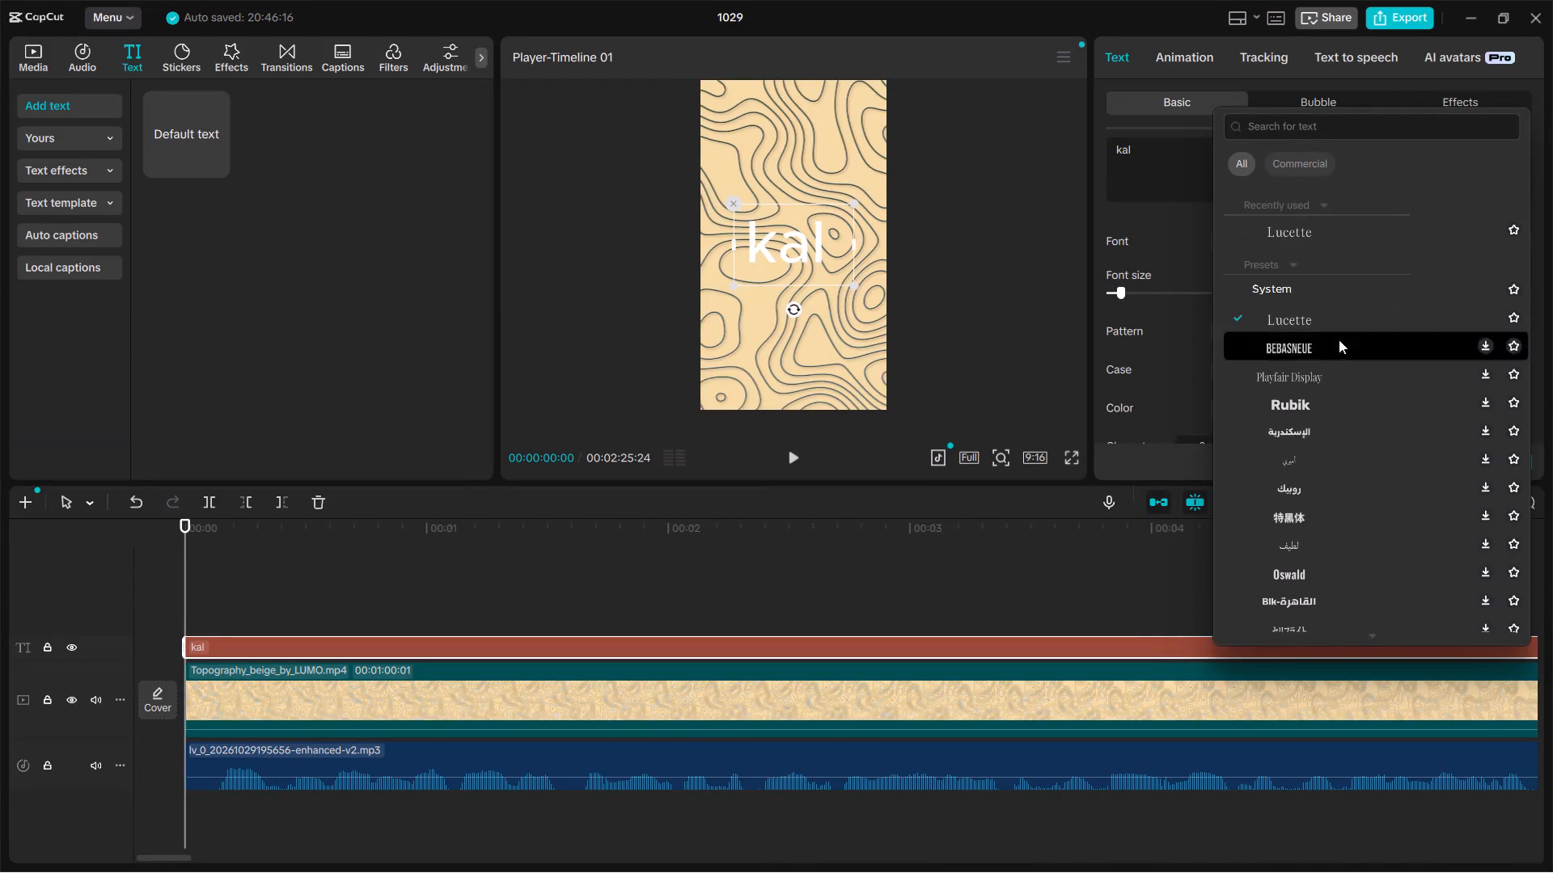
click(1332, 384)
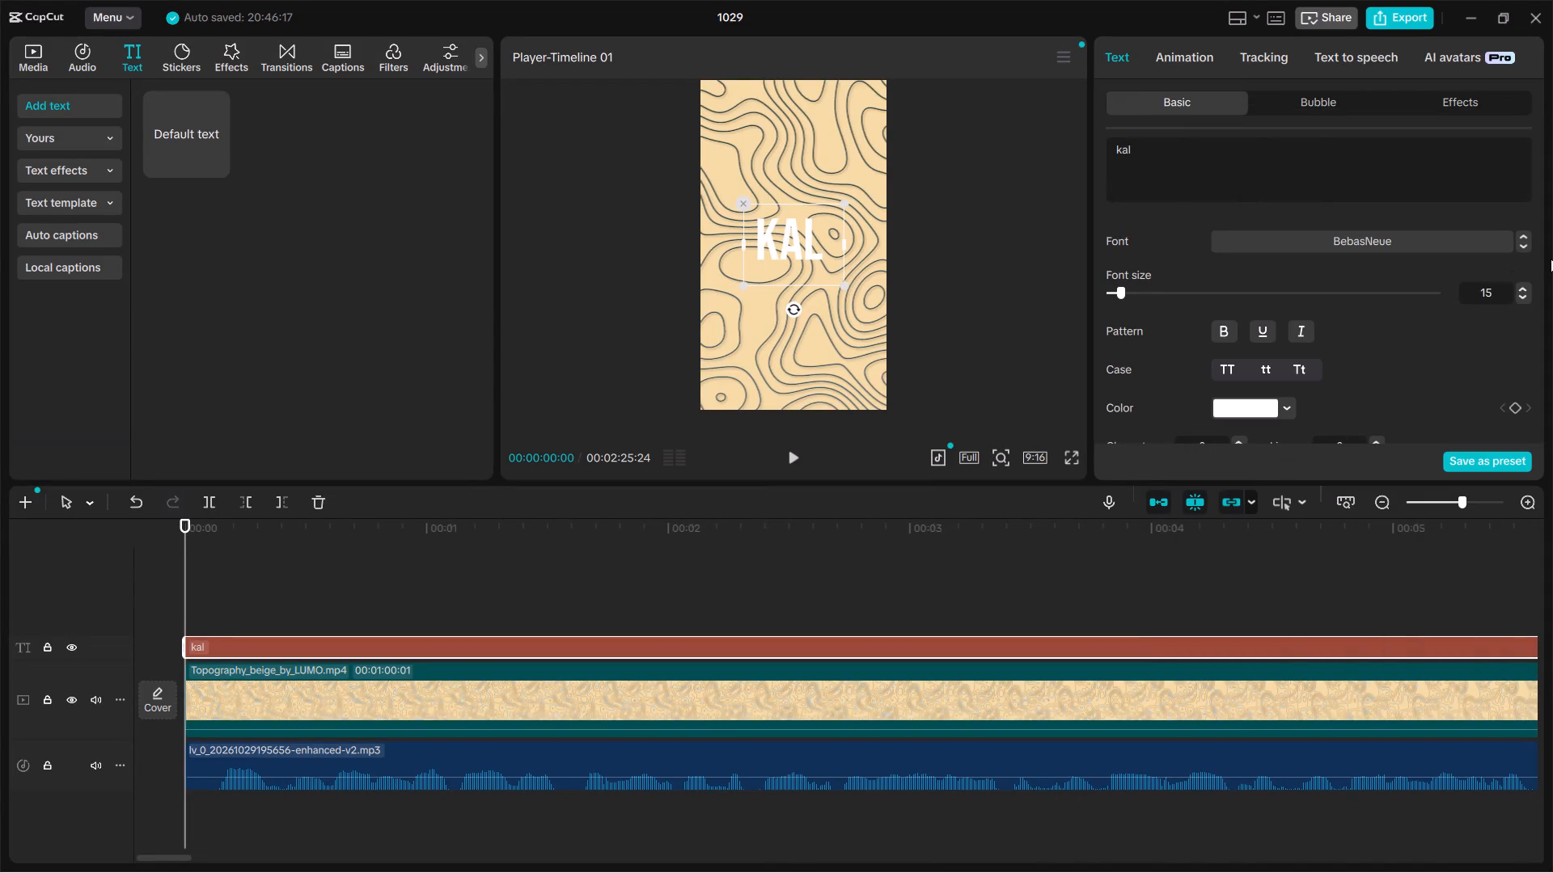
Look through the list of available fonts for the "kal" text.
click(1484, 237)
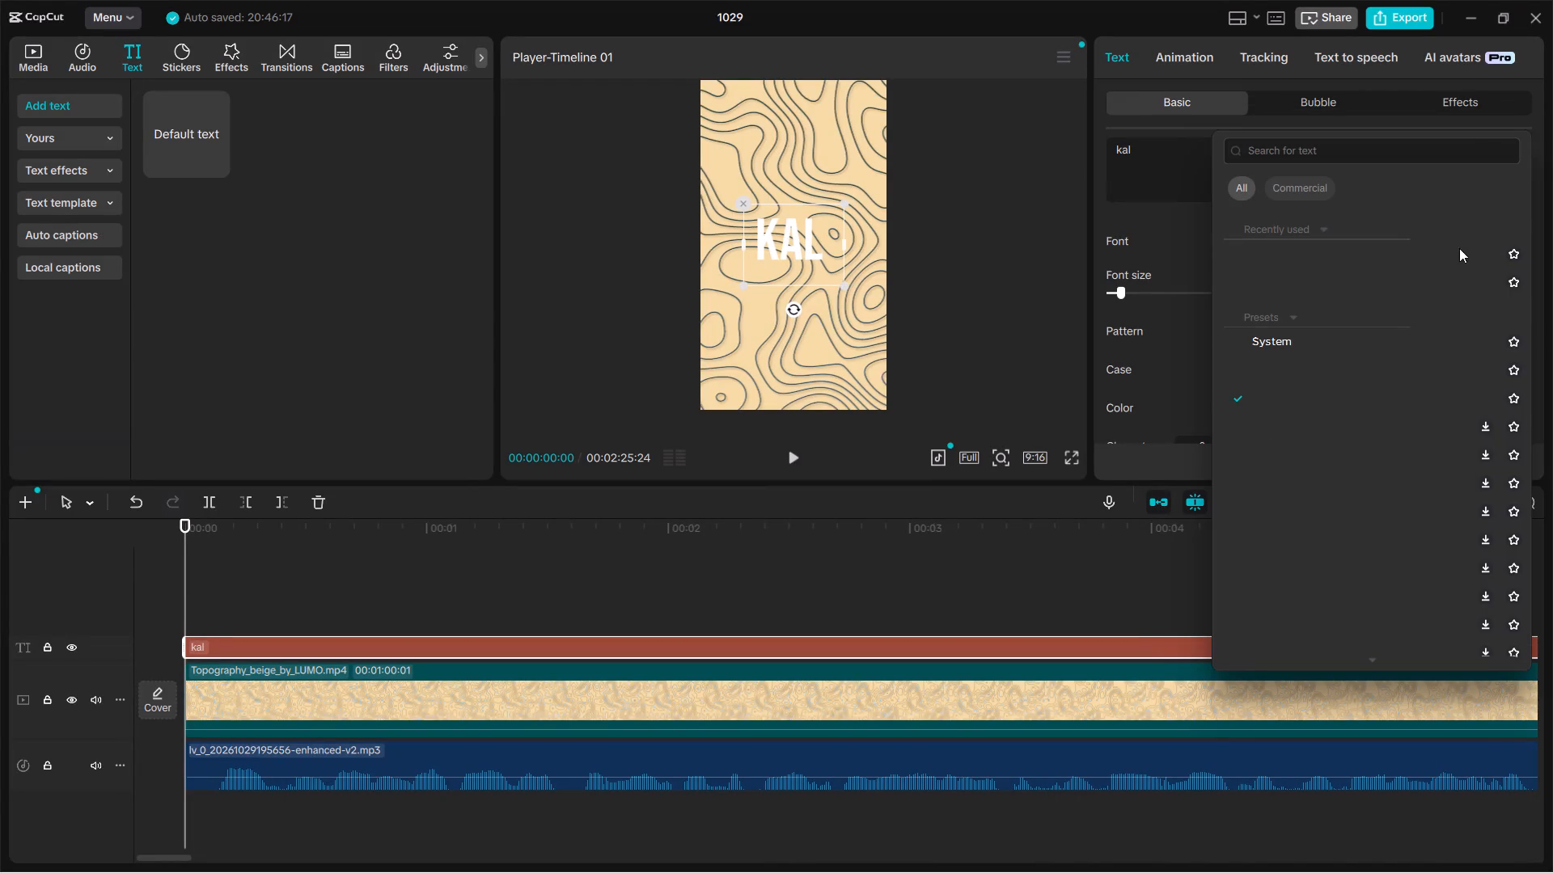
scroll(1330, 424, down, 3)
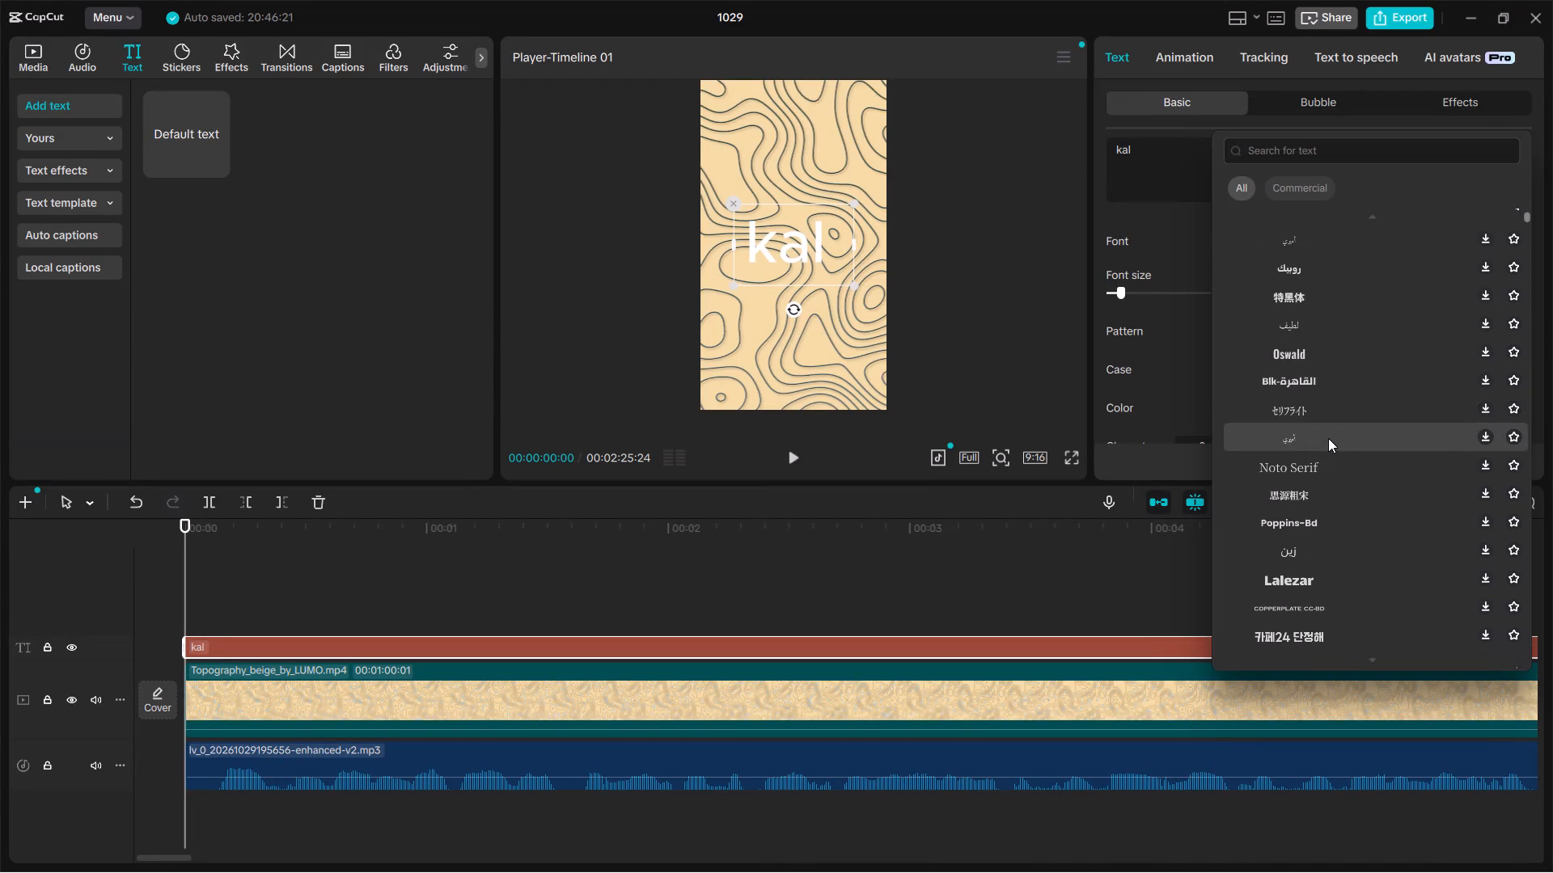
scroll(1313, 436, down, 1)
scroll(1280, 493, down, 3)
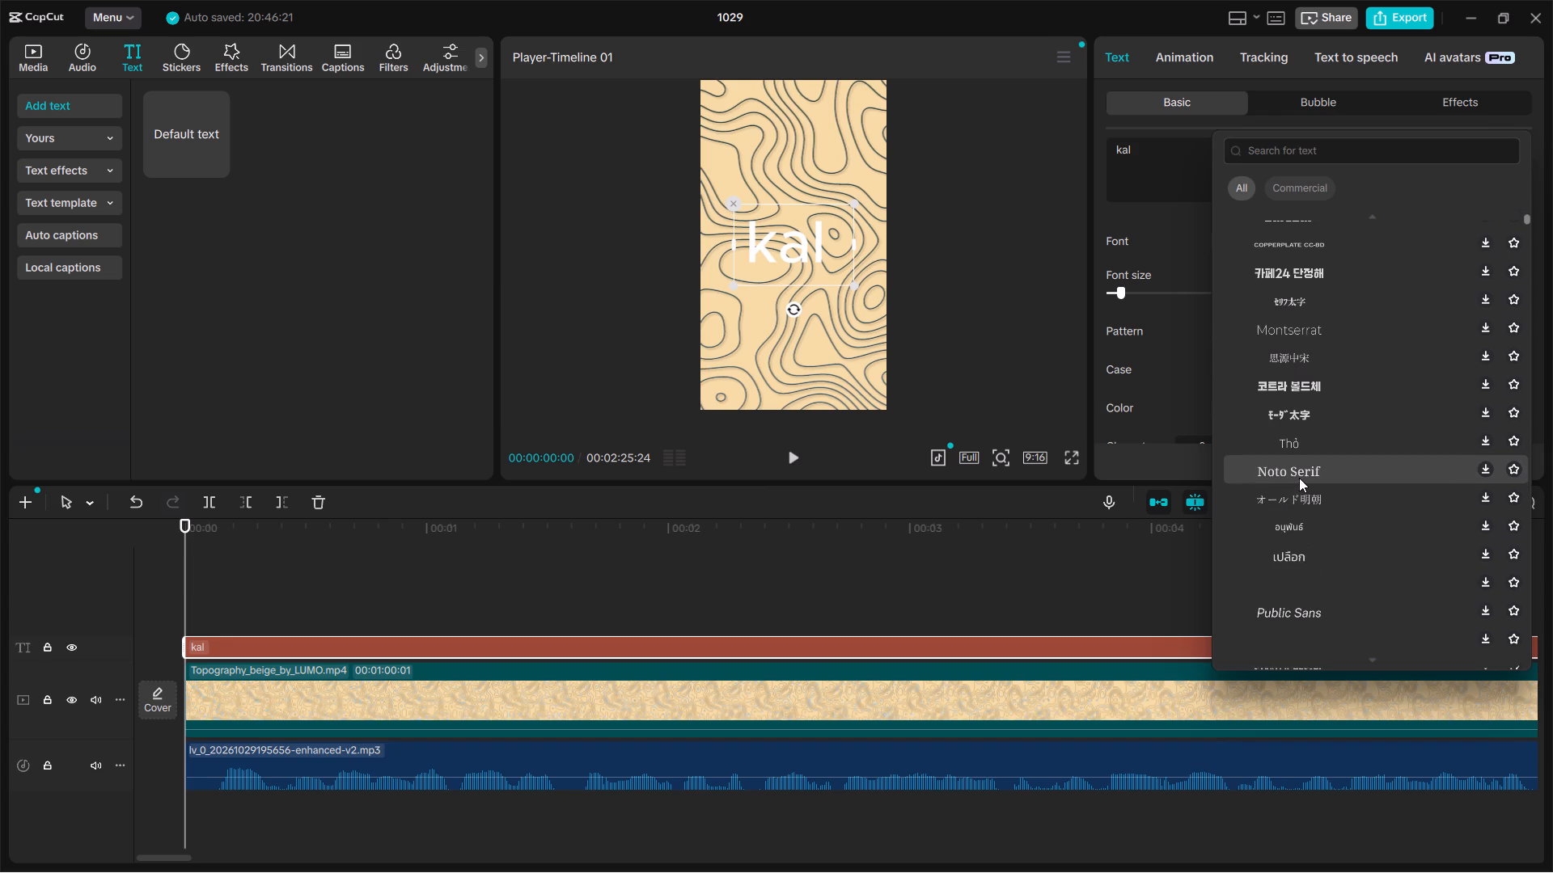
scroll(1299, 479, down, 2)
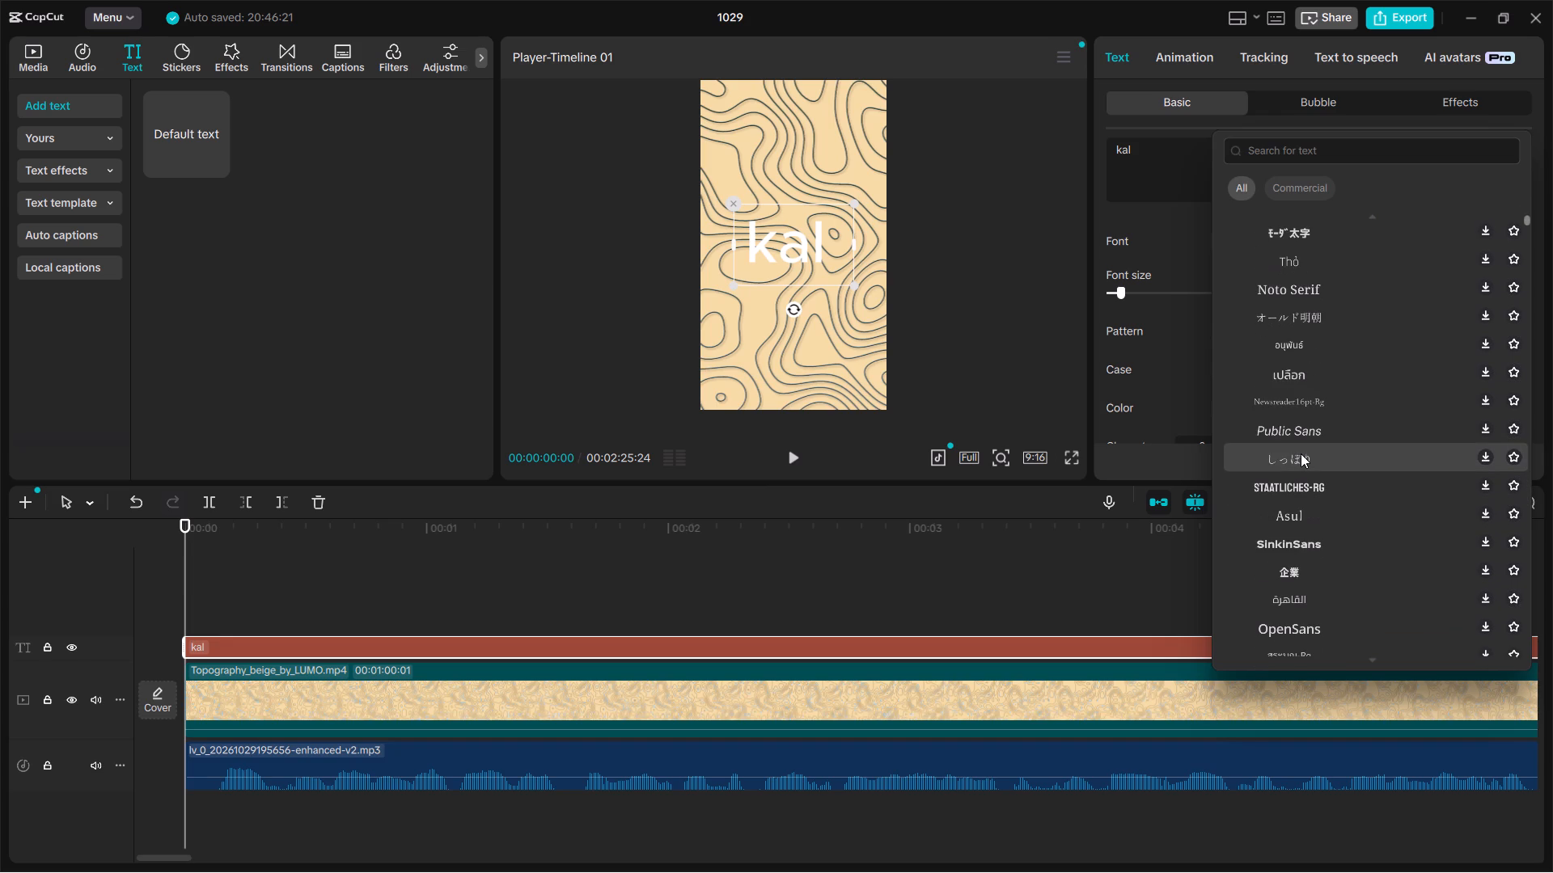
scroll(1327, 436, down, 4)
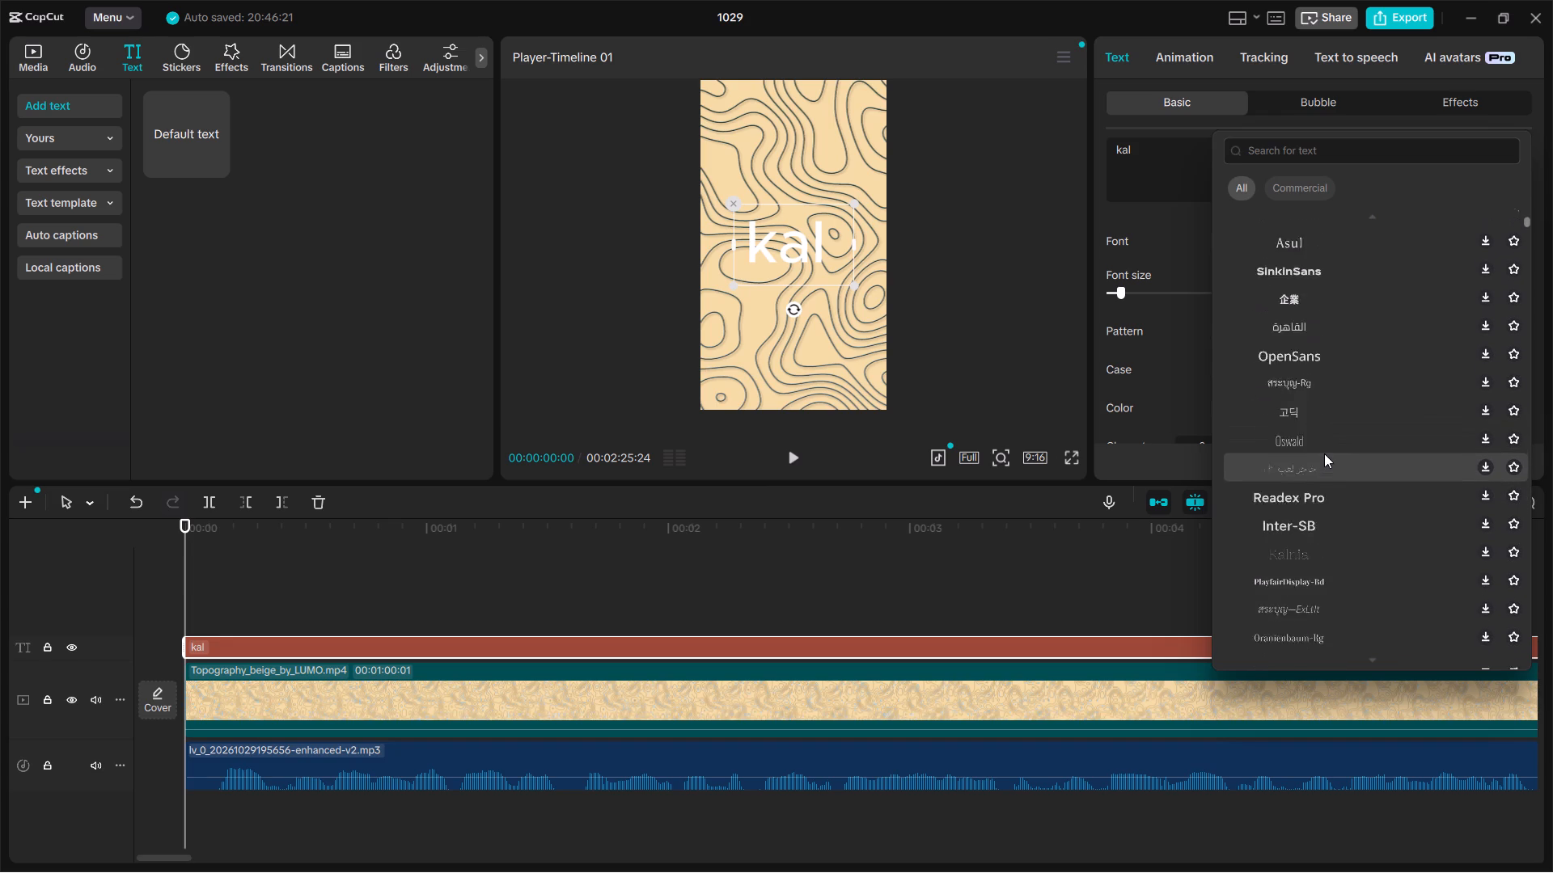
scroll(1324, 455, down, 4)
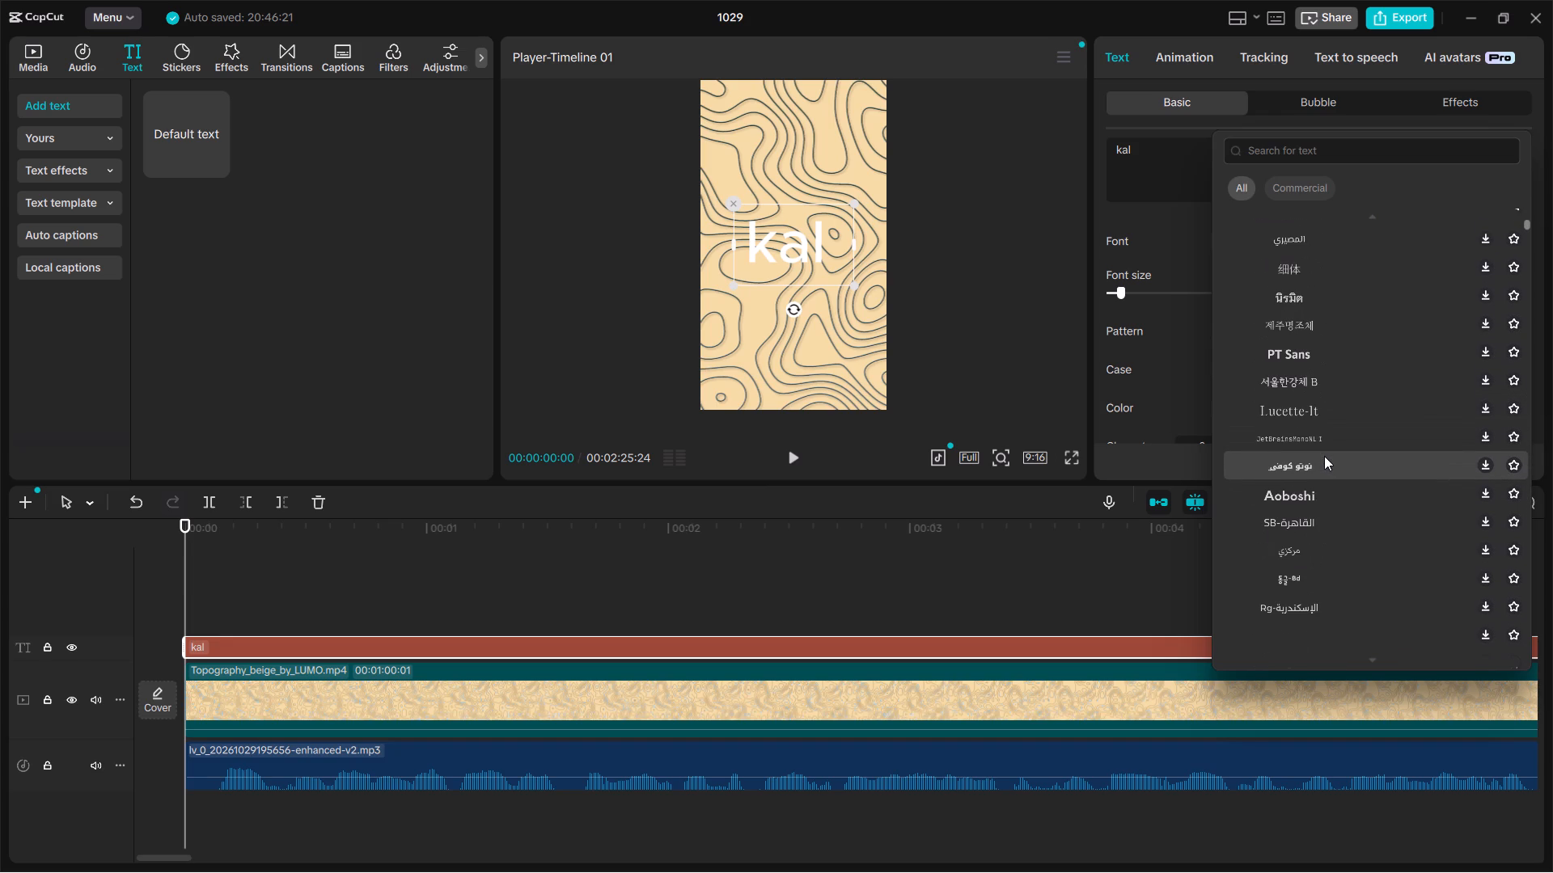
scroll(1324, 452, down, 4)
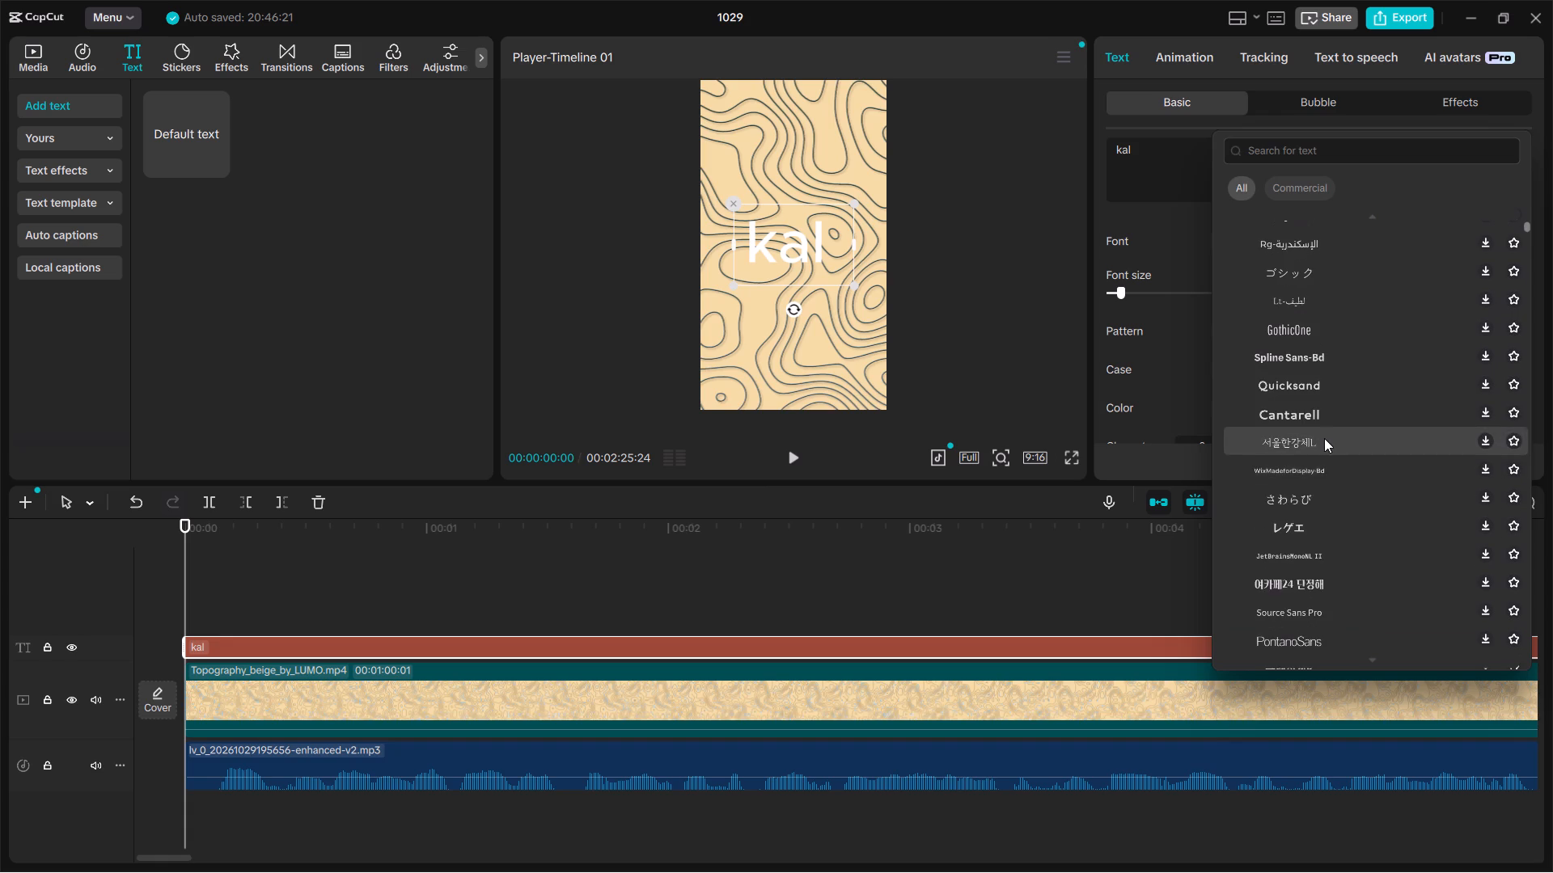
scroll(1324, 438, down, 8)
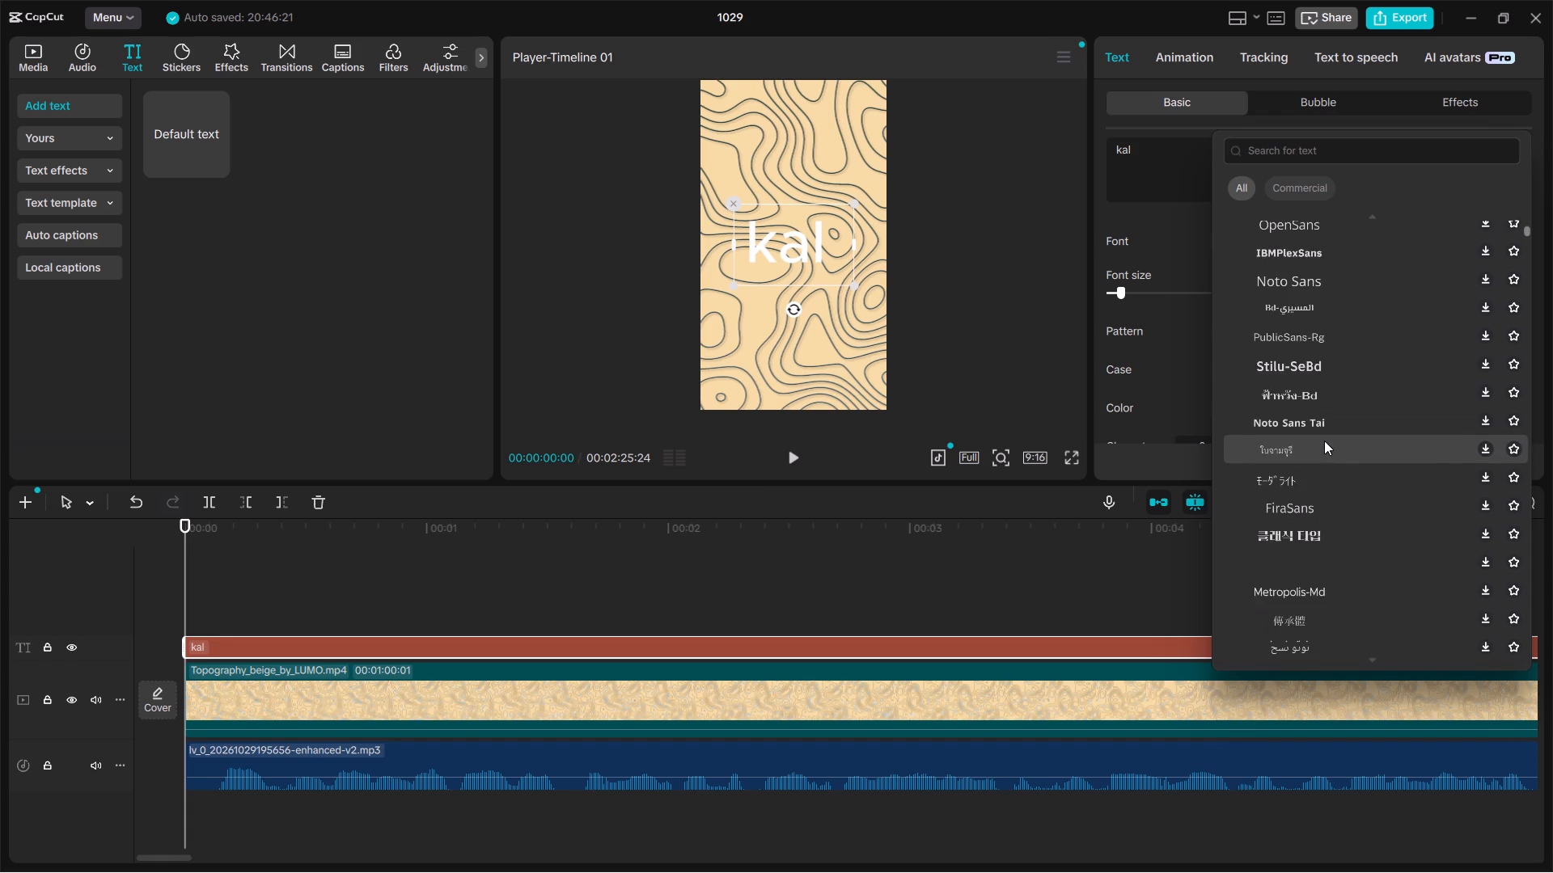
scroll(1324, 441, down, 4)
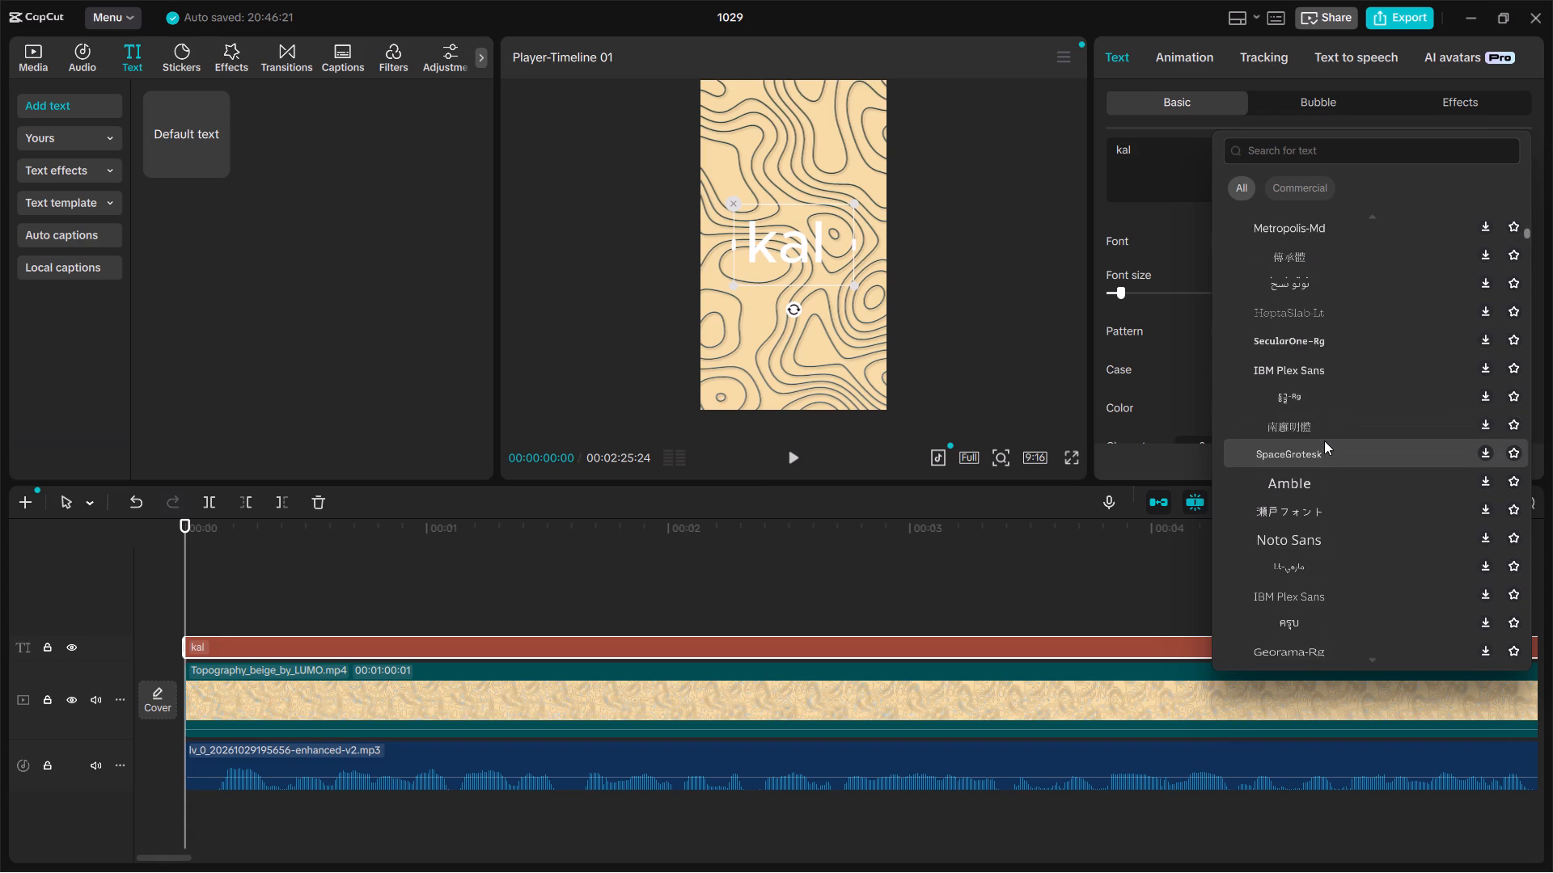
scroll(1324, 441, down, 6)
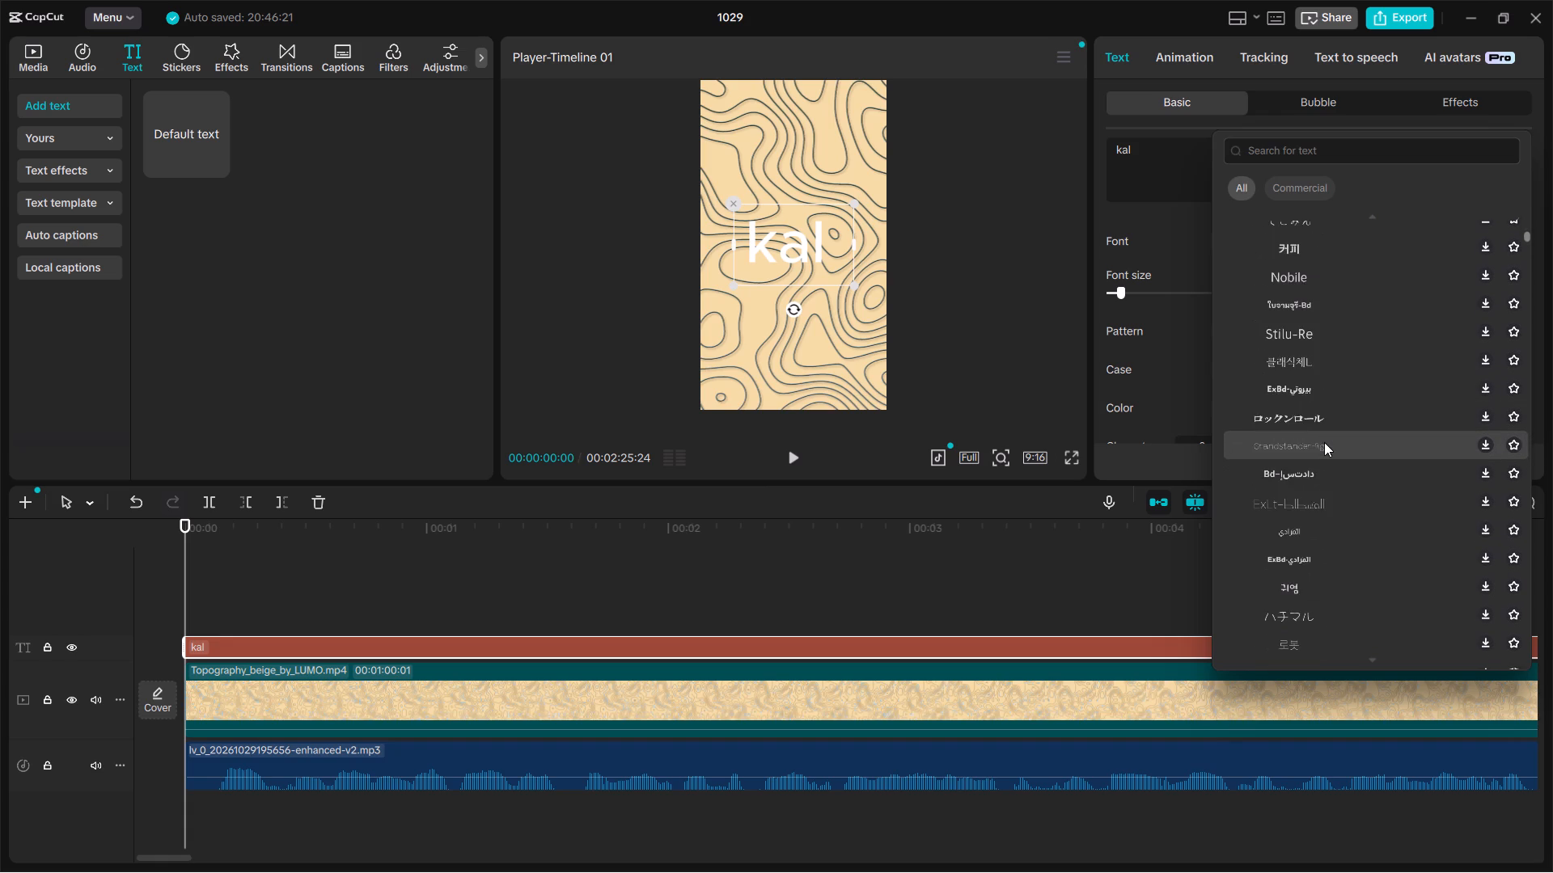
scroll(1324, 442, down, 13)
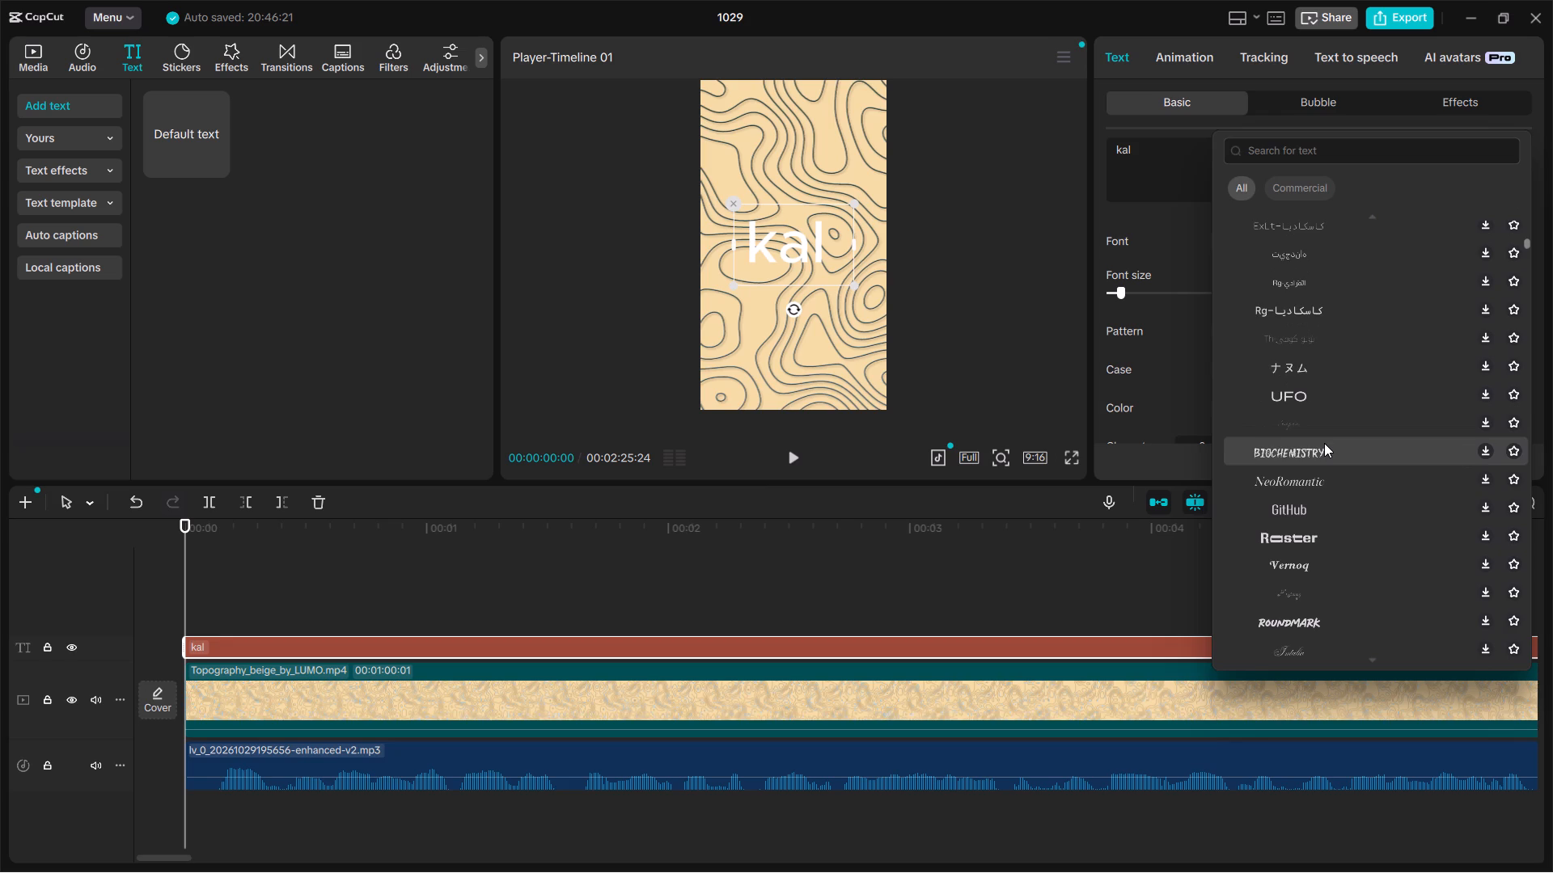
scroll(1325, 443, down, 4)
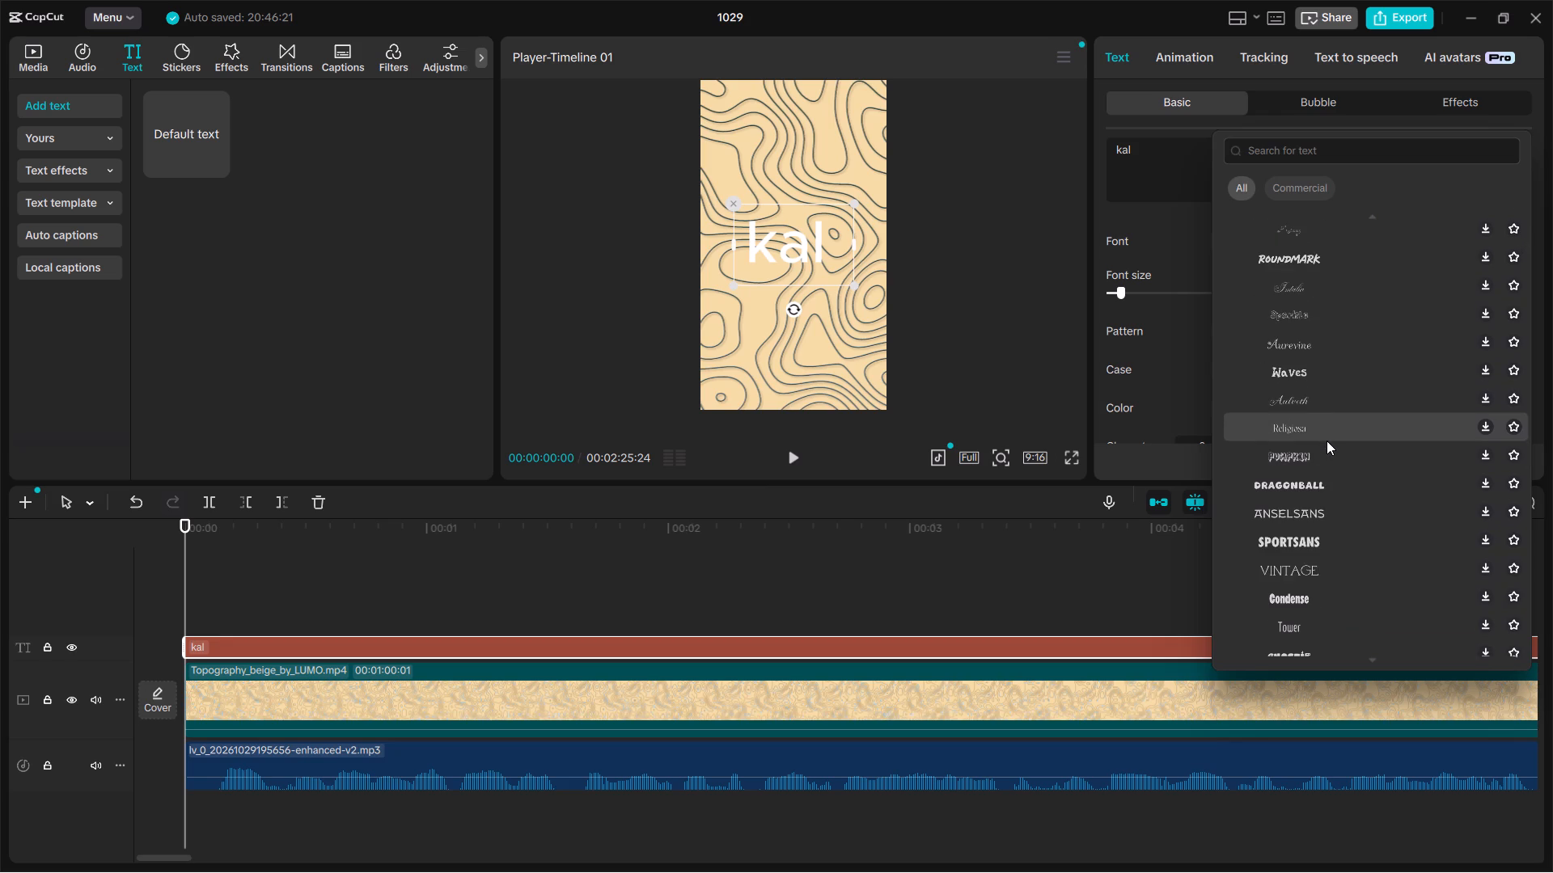
scroll(1327, 547, down, 1)
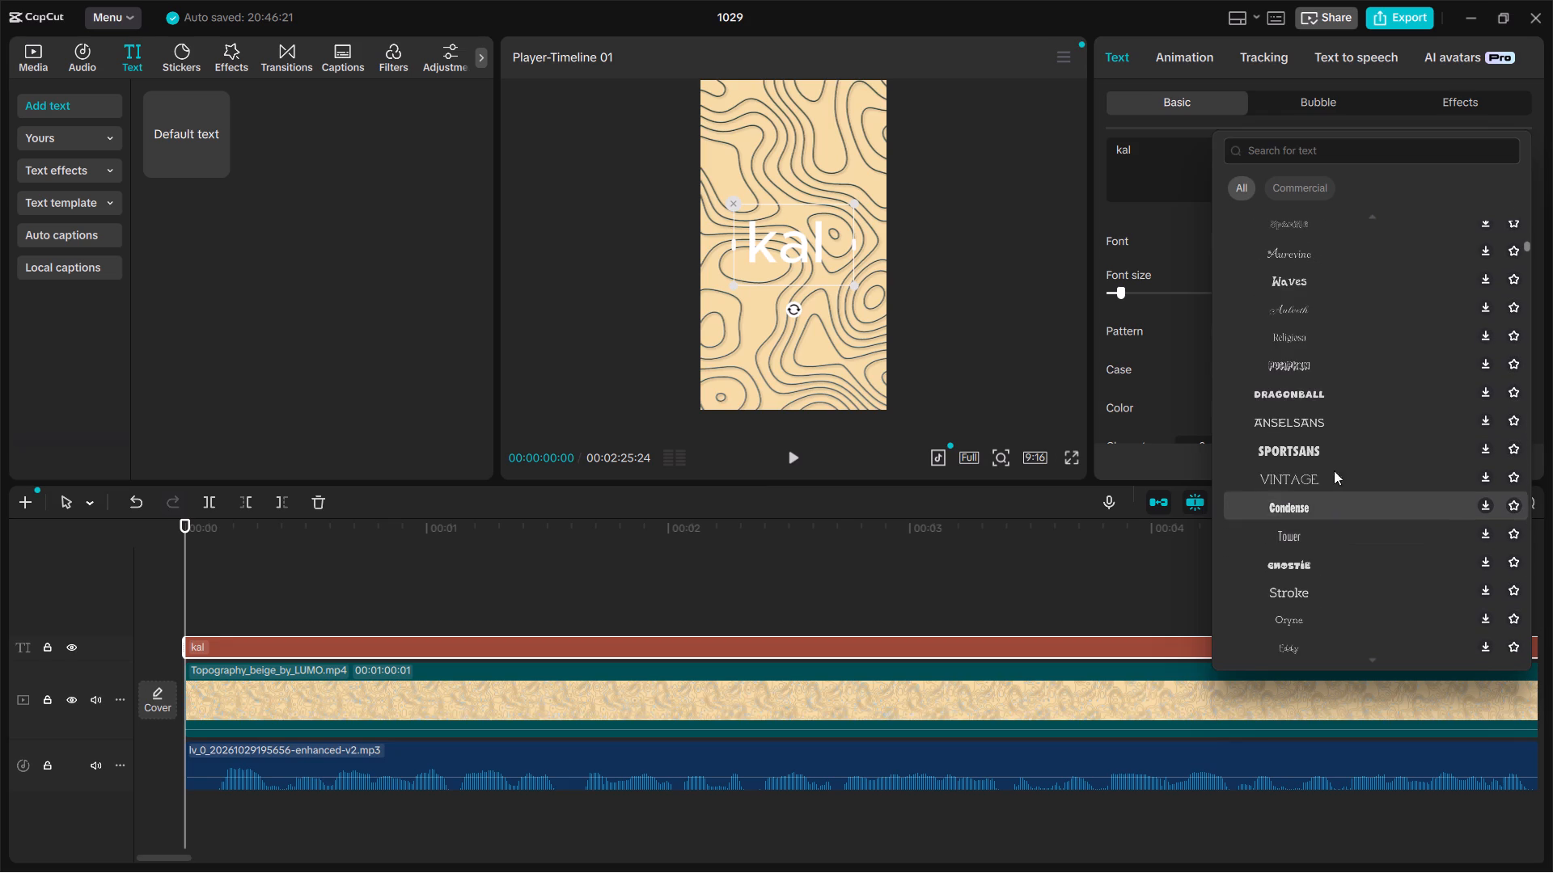
scroll(1332, 441, down, 3)
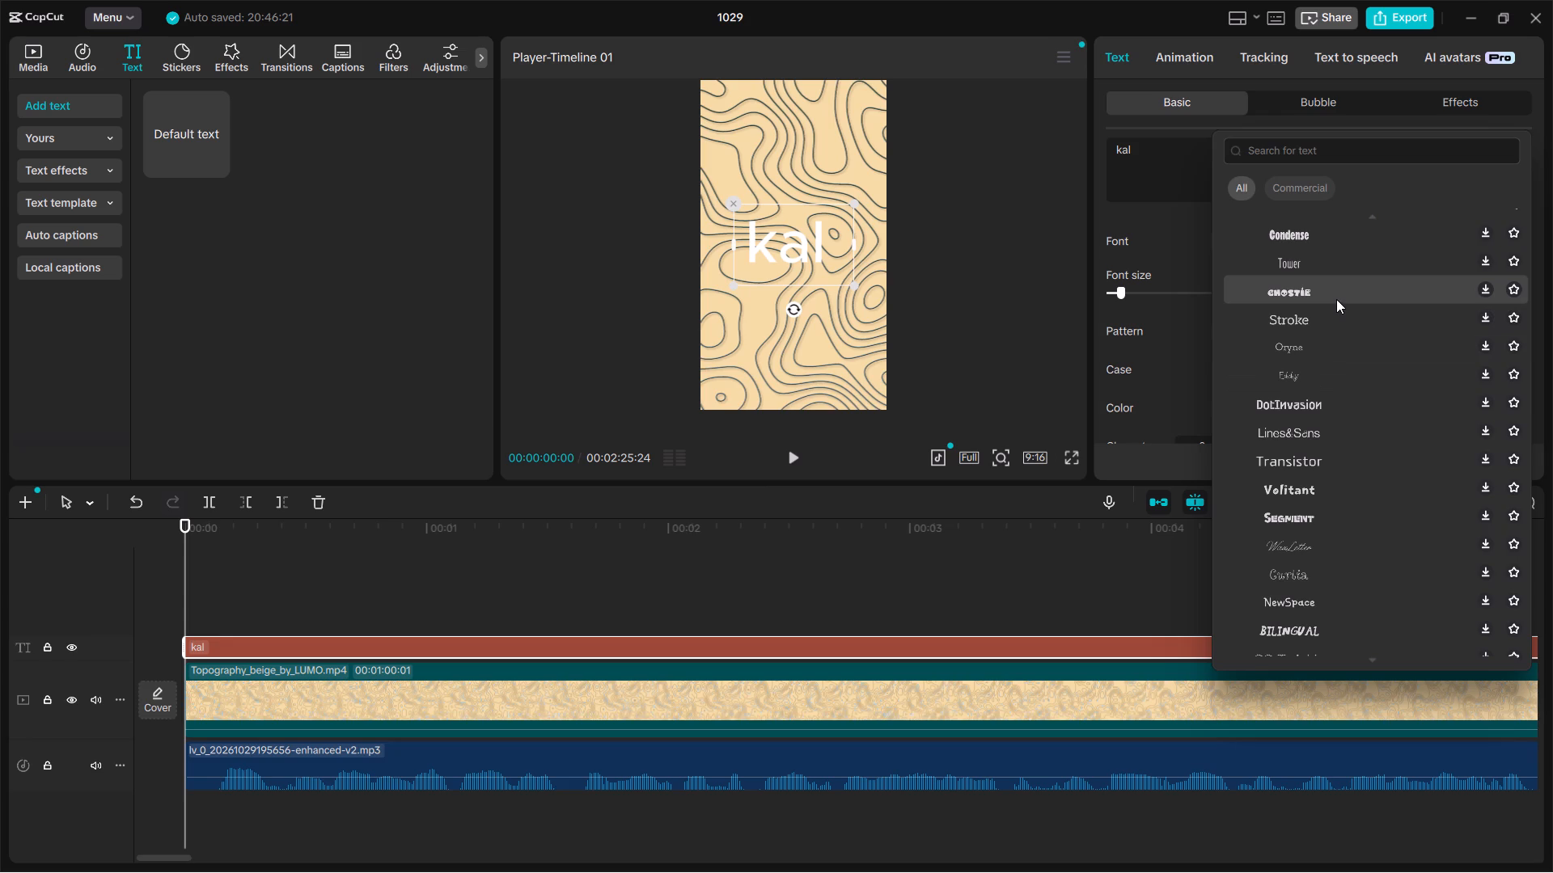
scroll(1359, 441, down, 7)
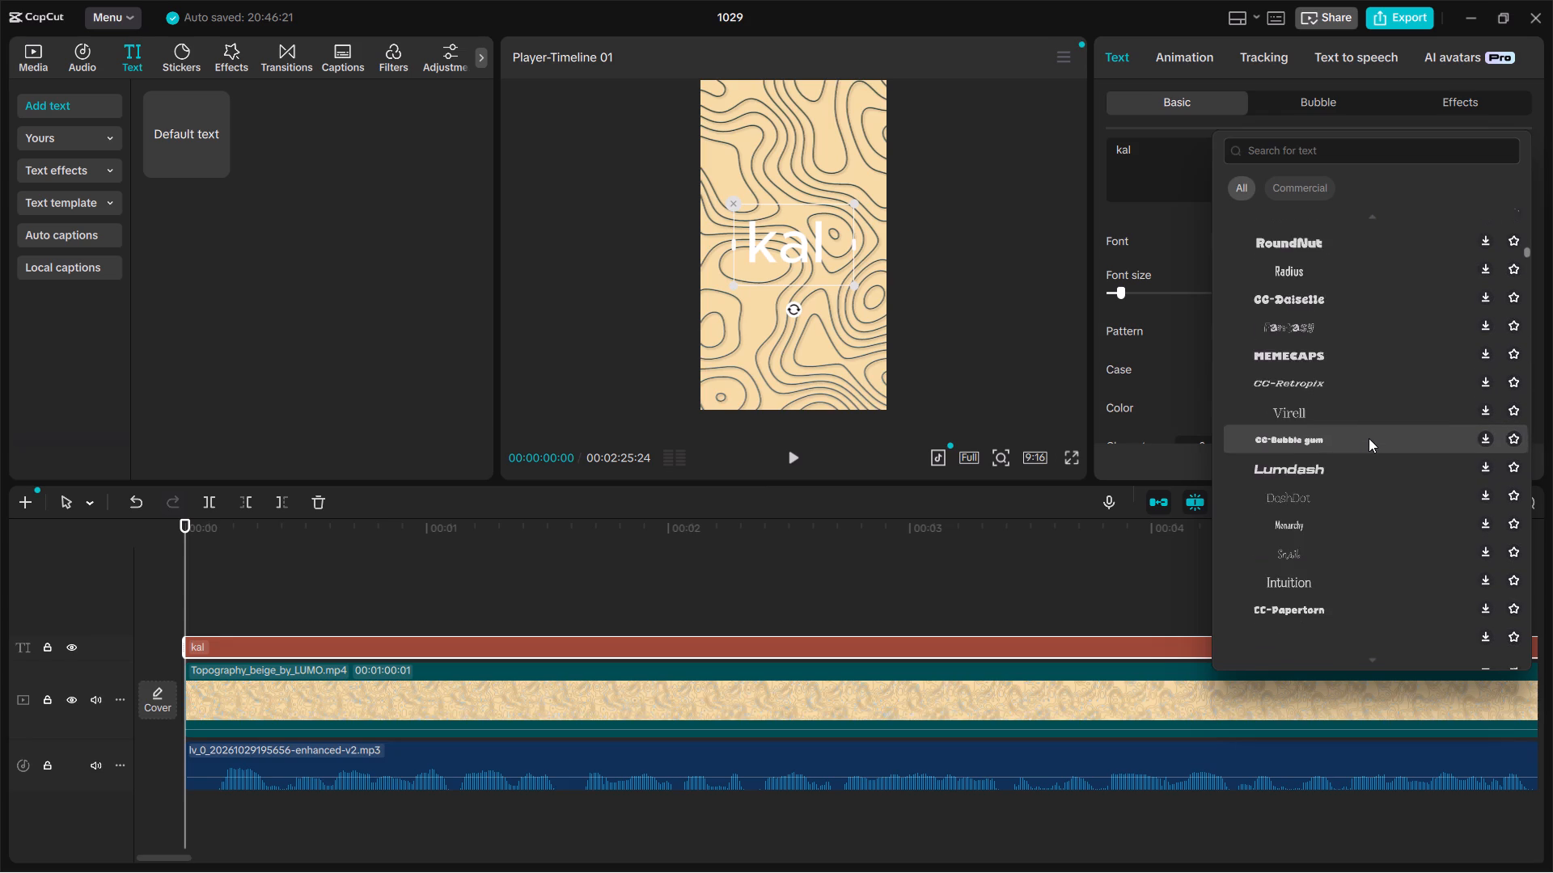
scroll(1369, 438, down, 8)
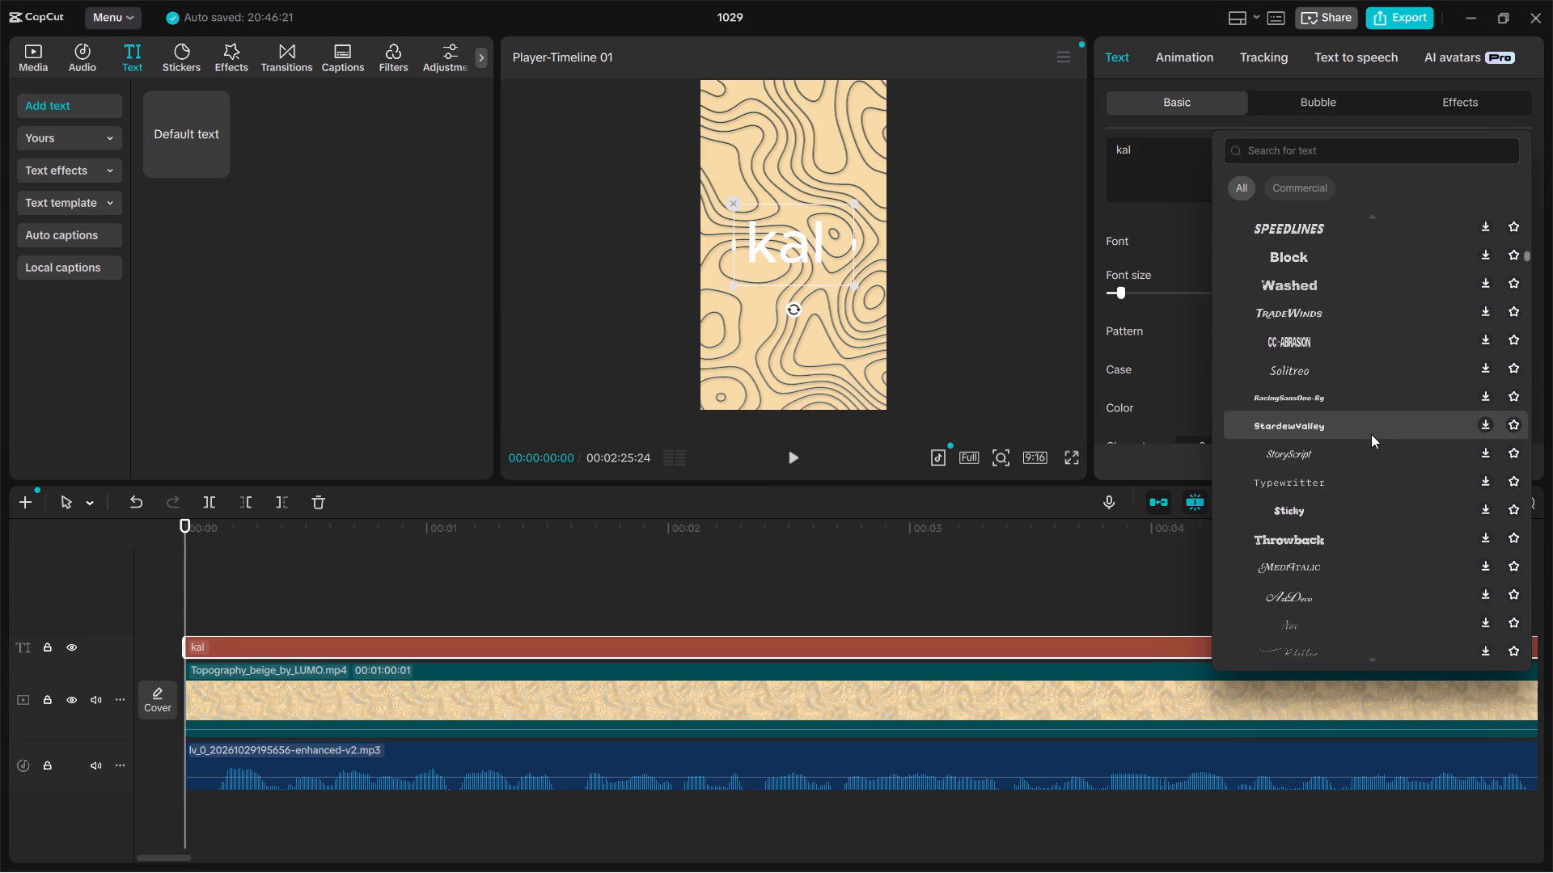
scroll(1371, 434, down, 7)
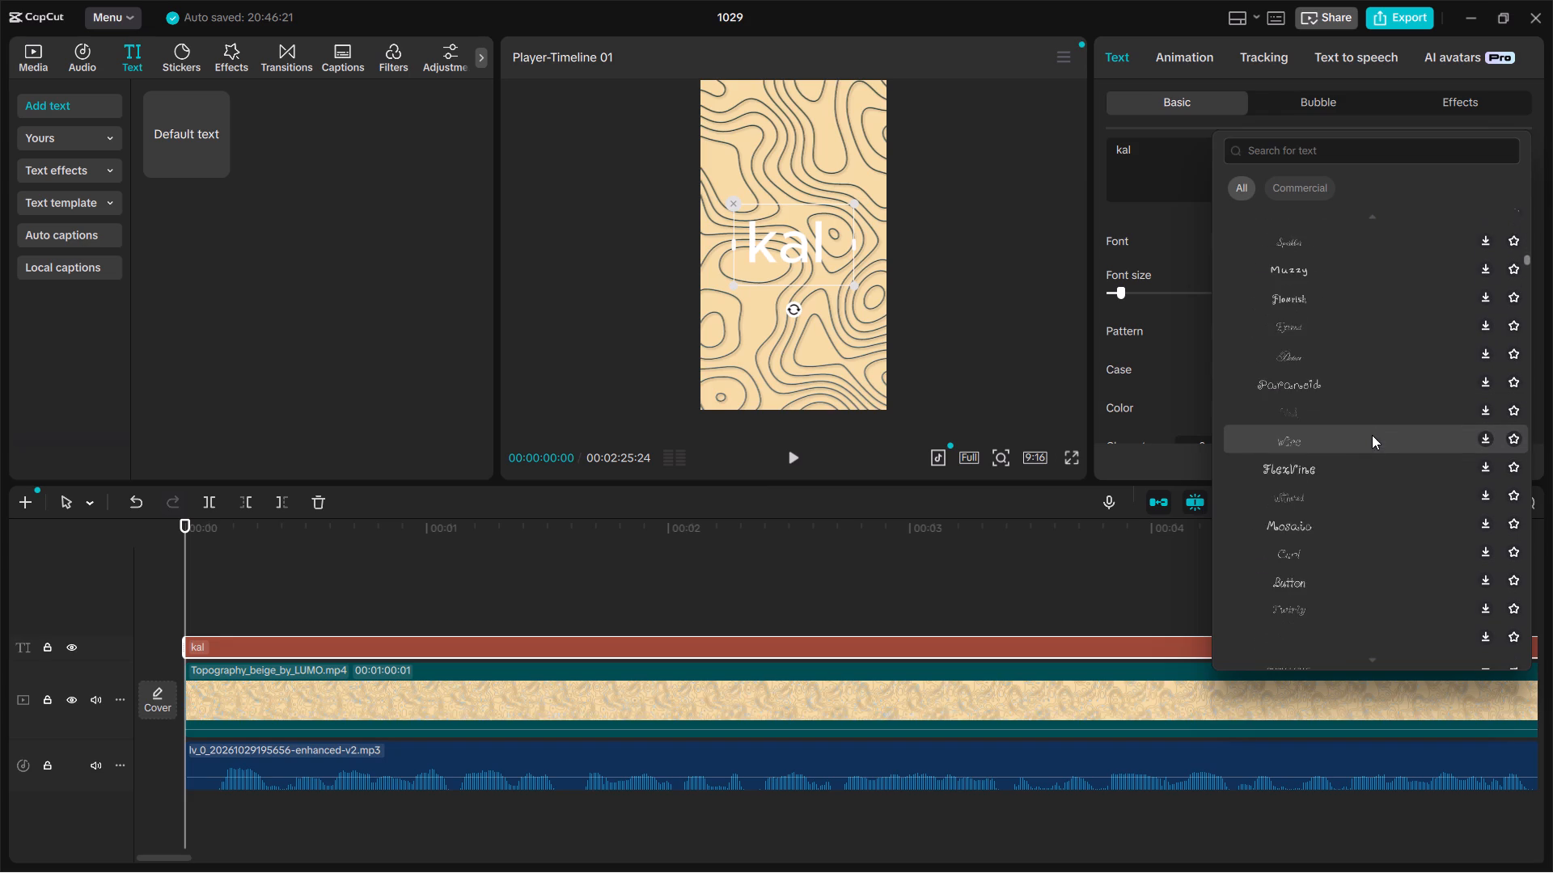
scroll(1372, 435, down, 11)
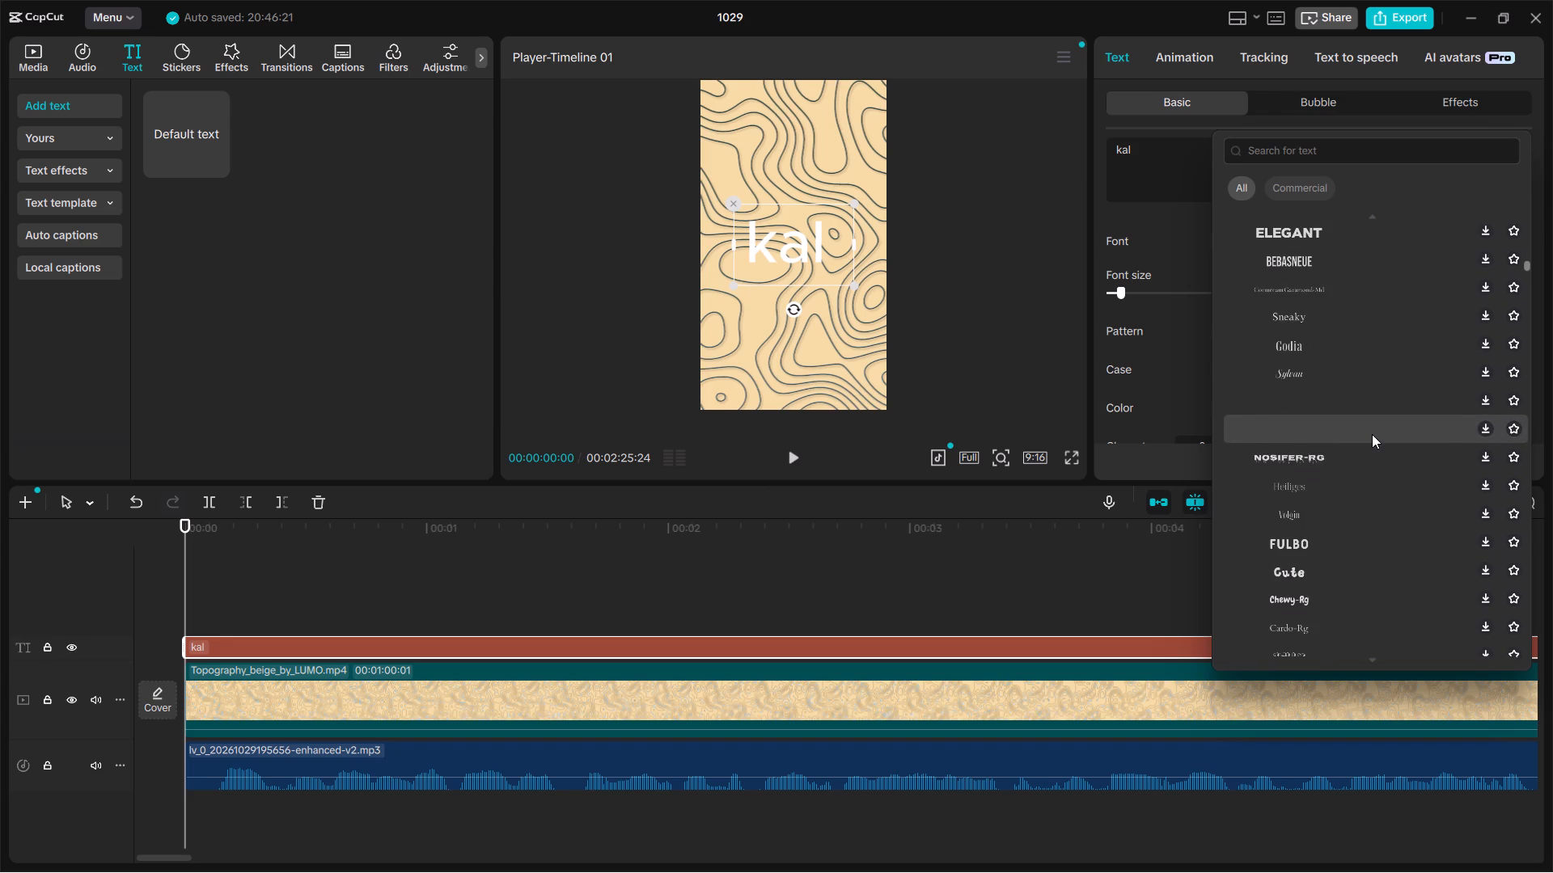
scroll(1372, 434, down, 8)
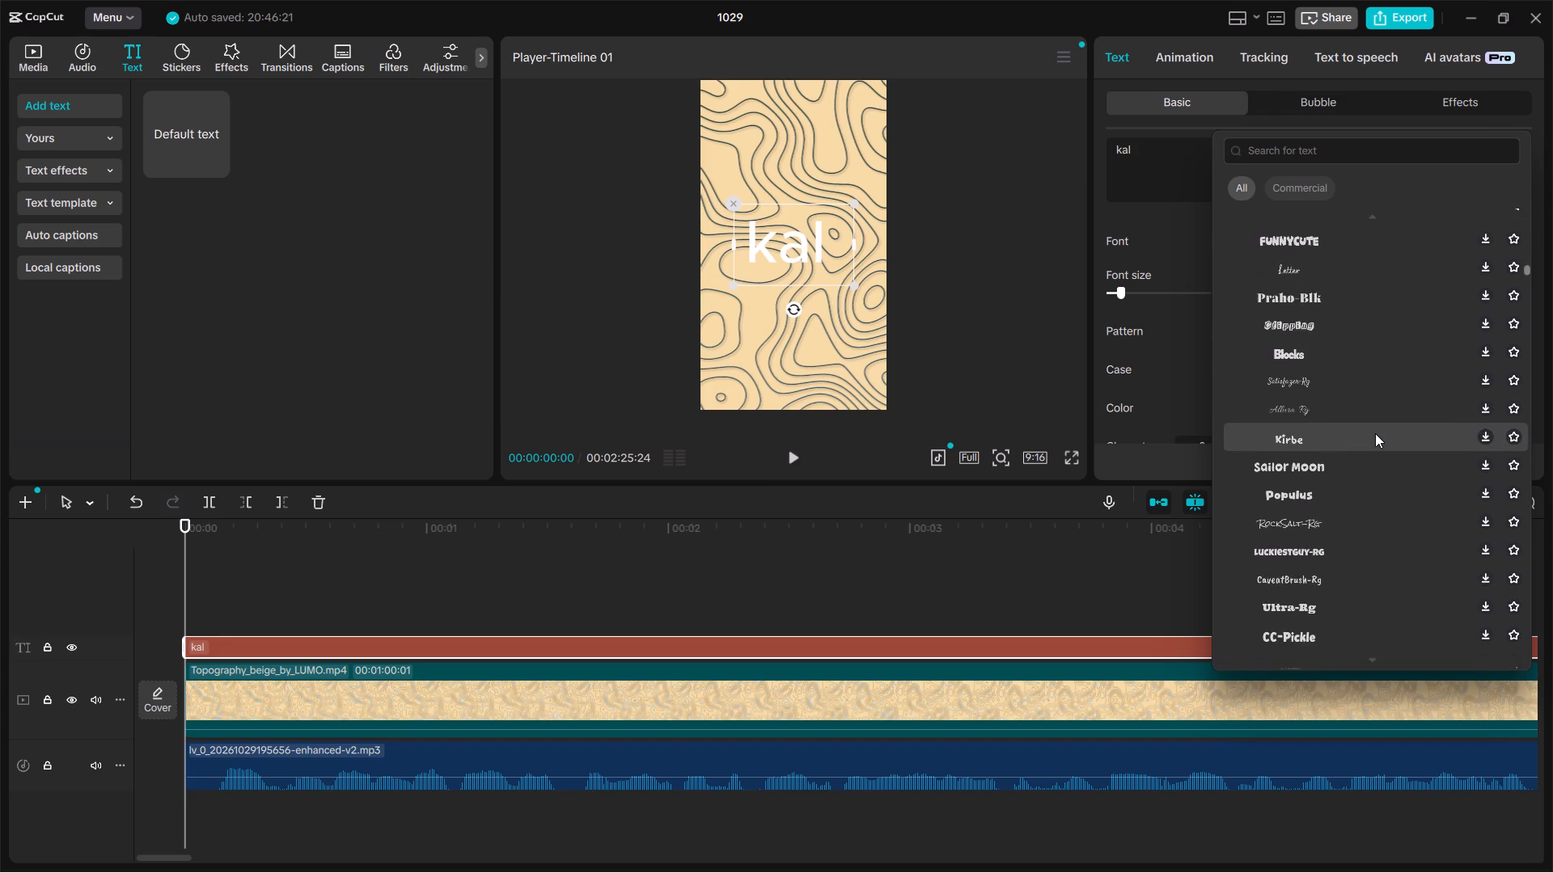
scroll(1375, 433, down, 7)
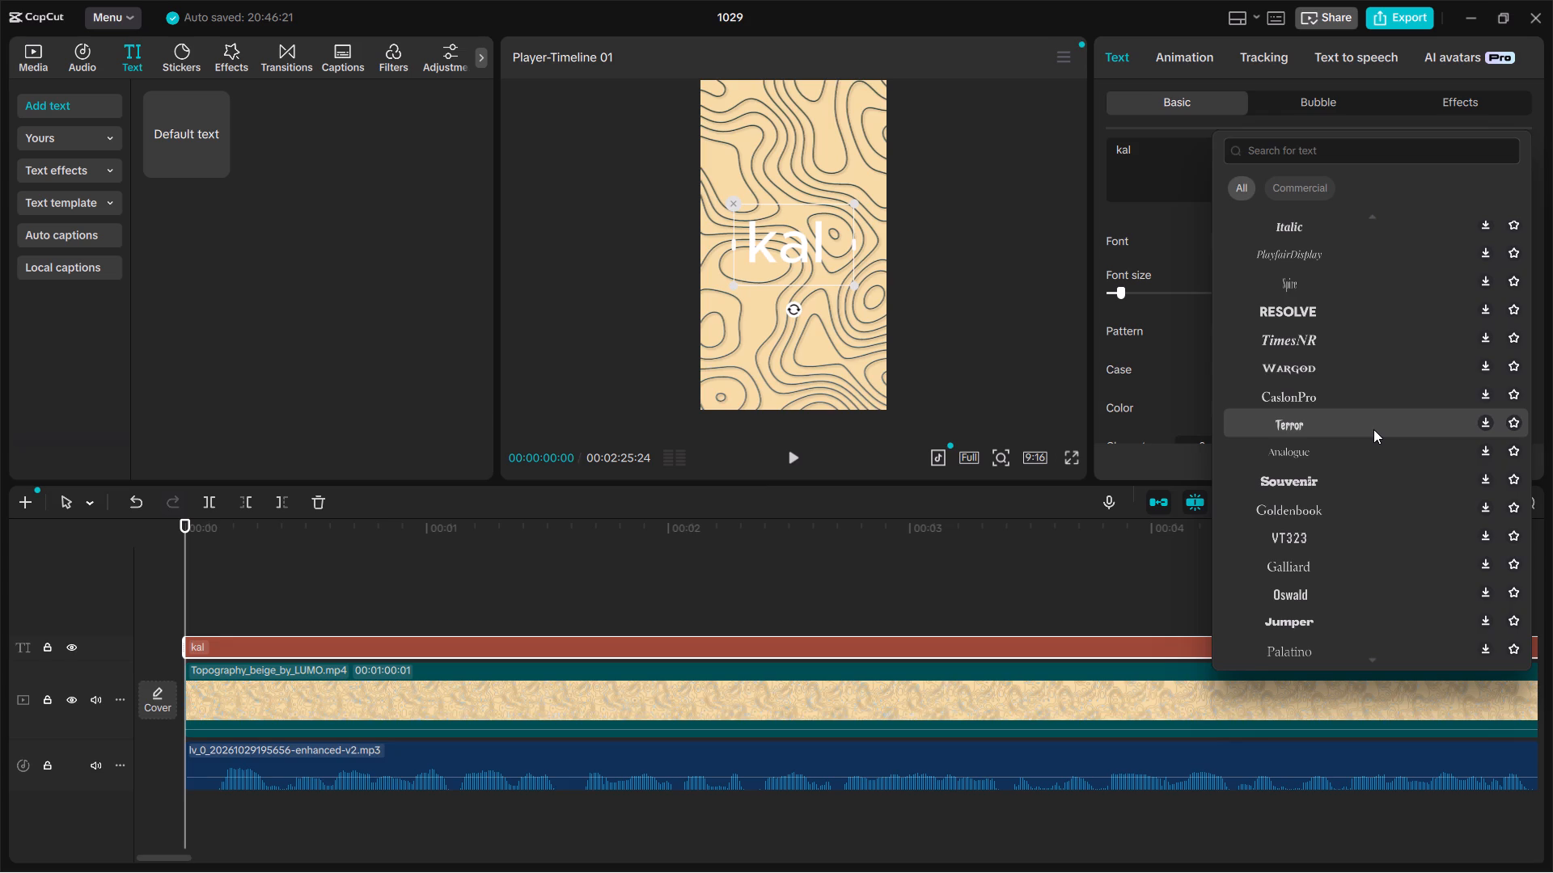
Search the fonts for "Lucette" and set the "kal" text's font to Lucette-Regular.
click(1307, 152)
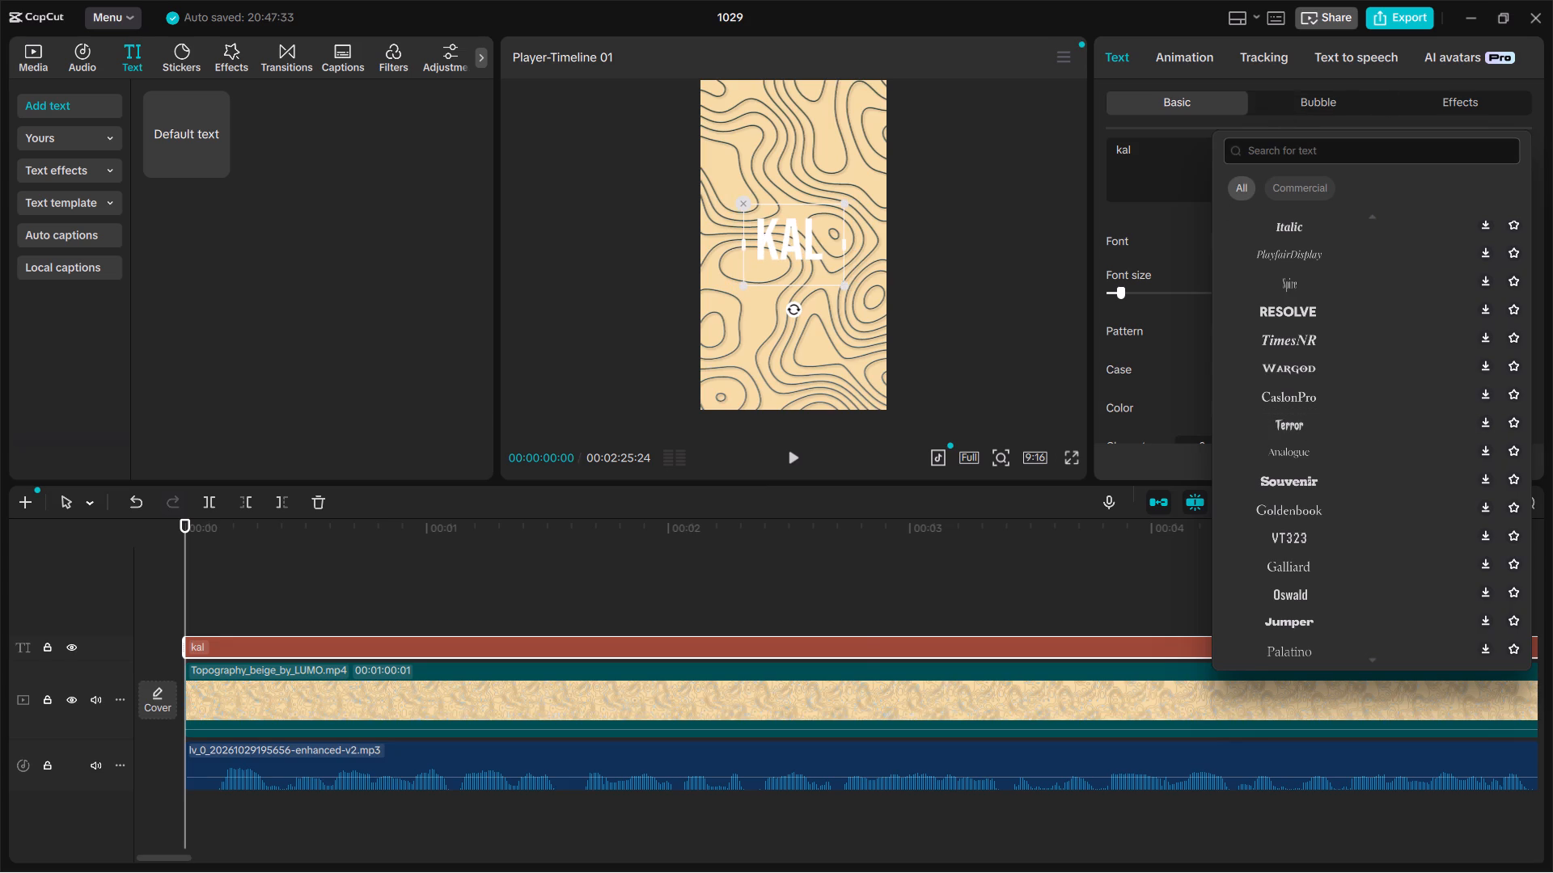
key(l)
text(uc)
text(ett)
key(e)
key(Return)
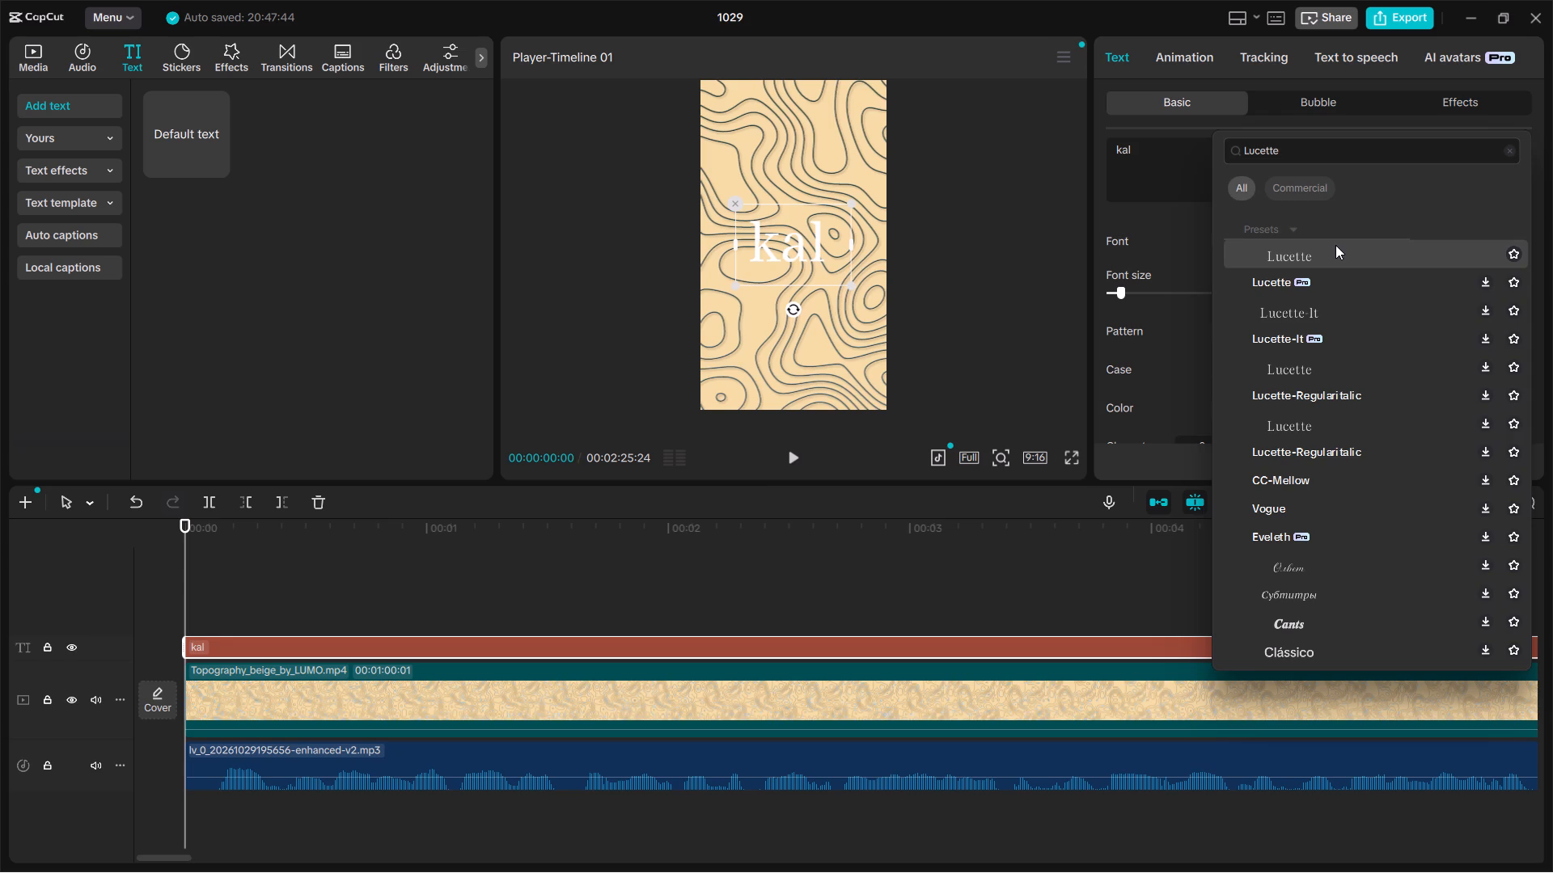
click(1352, 259)
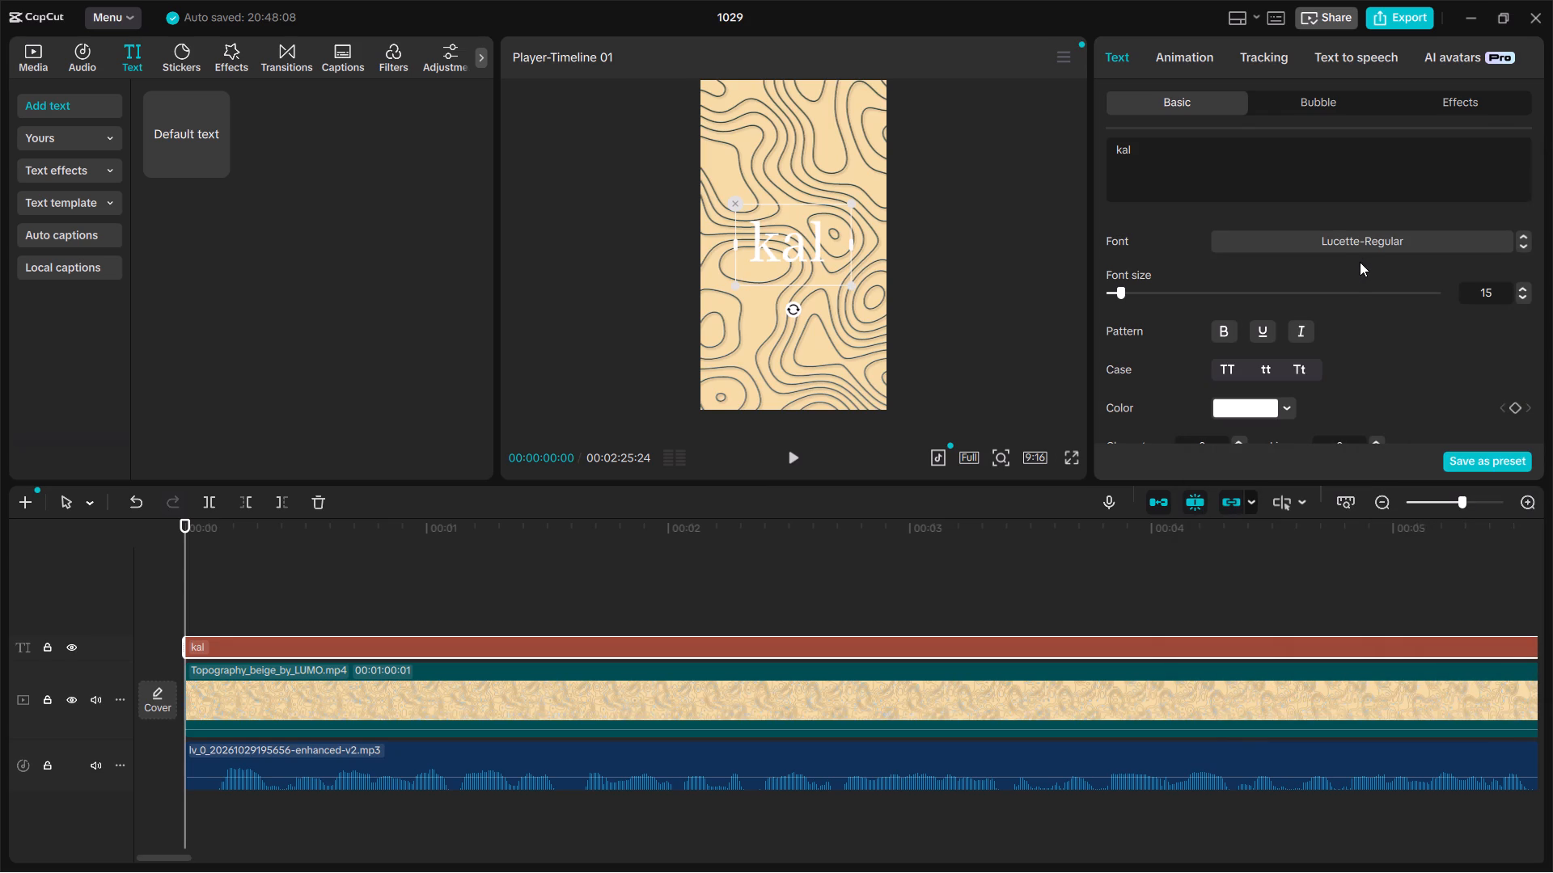
click(1402, 240)
click(1349, 255)
Replace the caption text "kal" with the uppercase "KAL".
click(1231, 147)
key(BackSpace)
key(BackSpace)
key(BackSpace)
key(BackSpace)
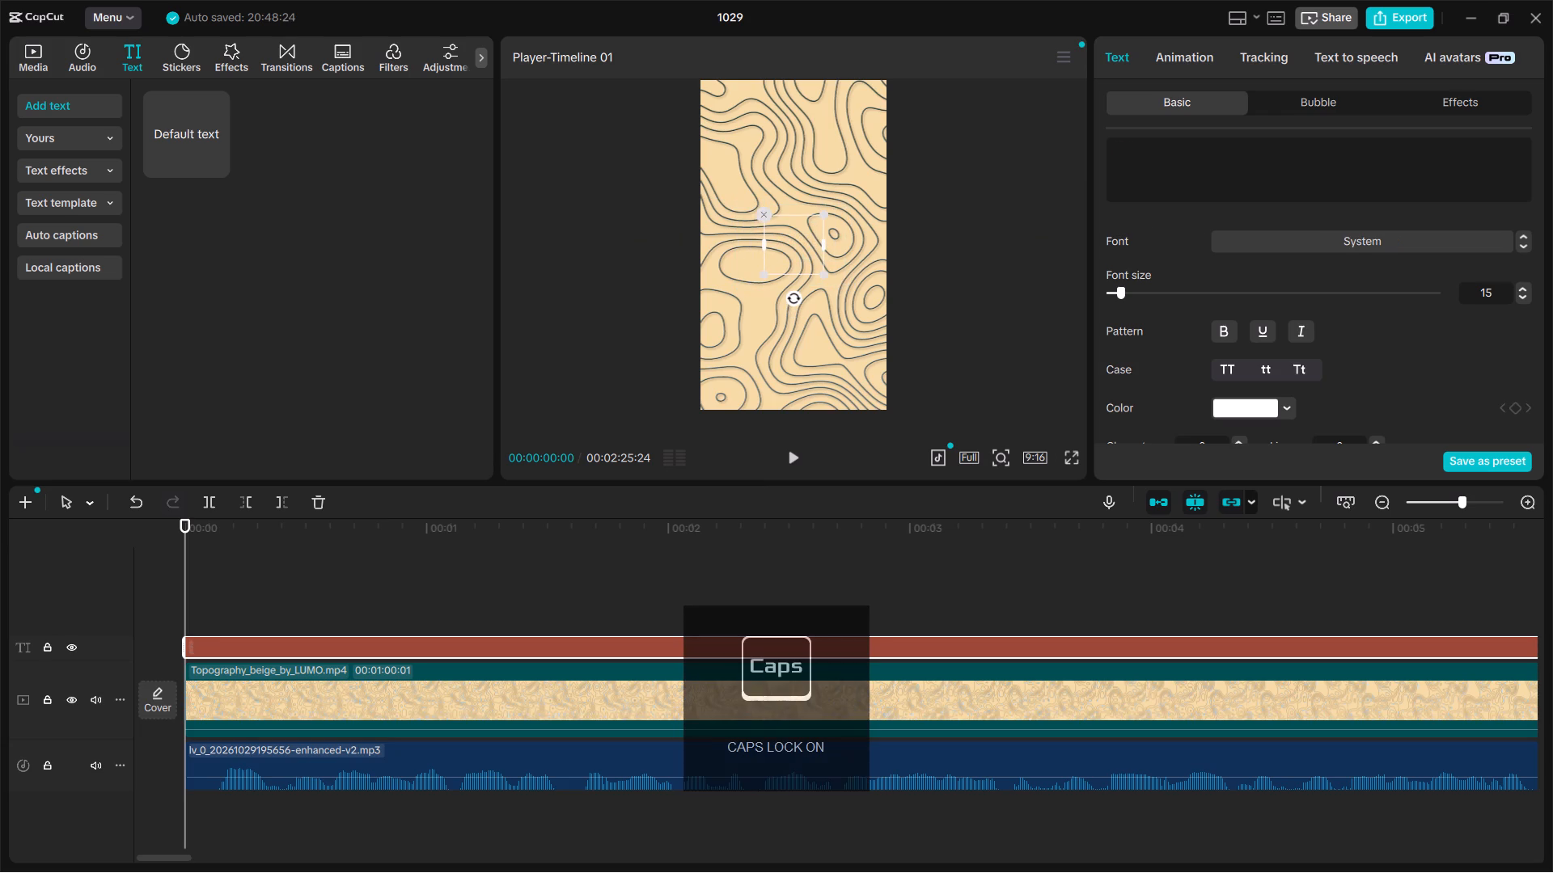
text(KAL)
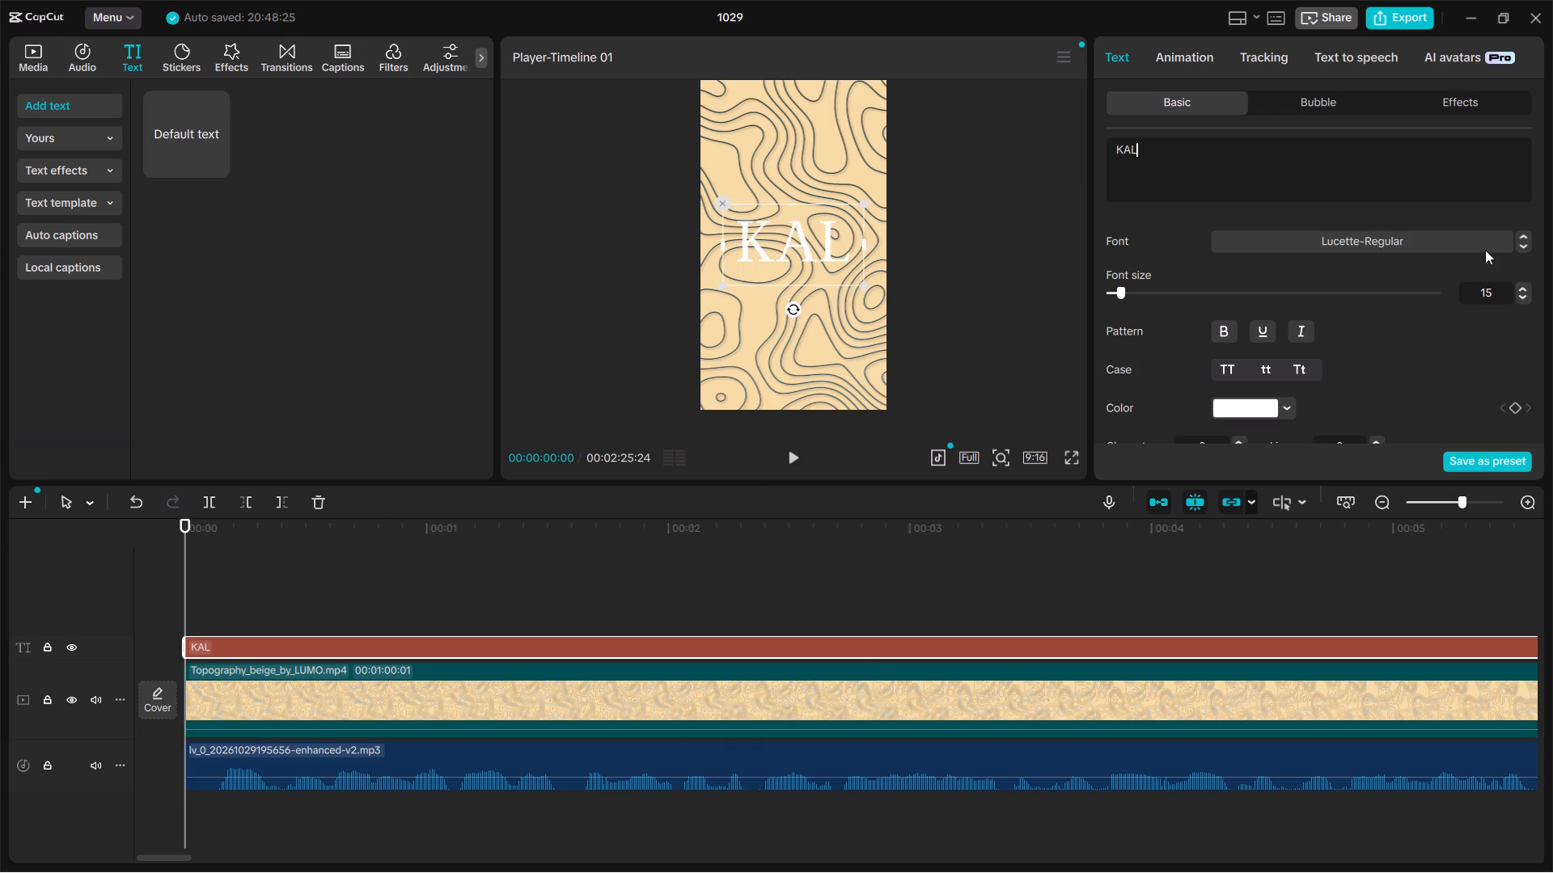
Look through the "KAL" caption's style settings, from preset styles and transform to background, glow, shadow and curve.
scroll(1335, 331, down, 2)
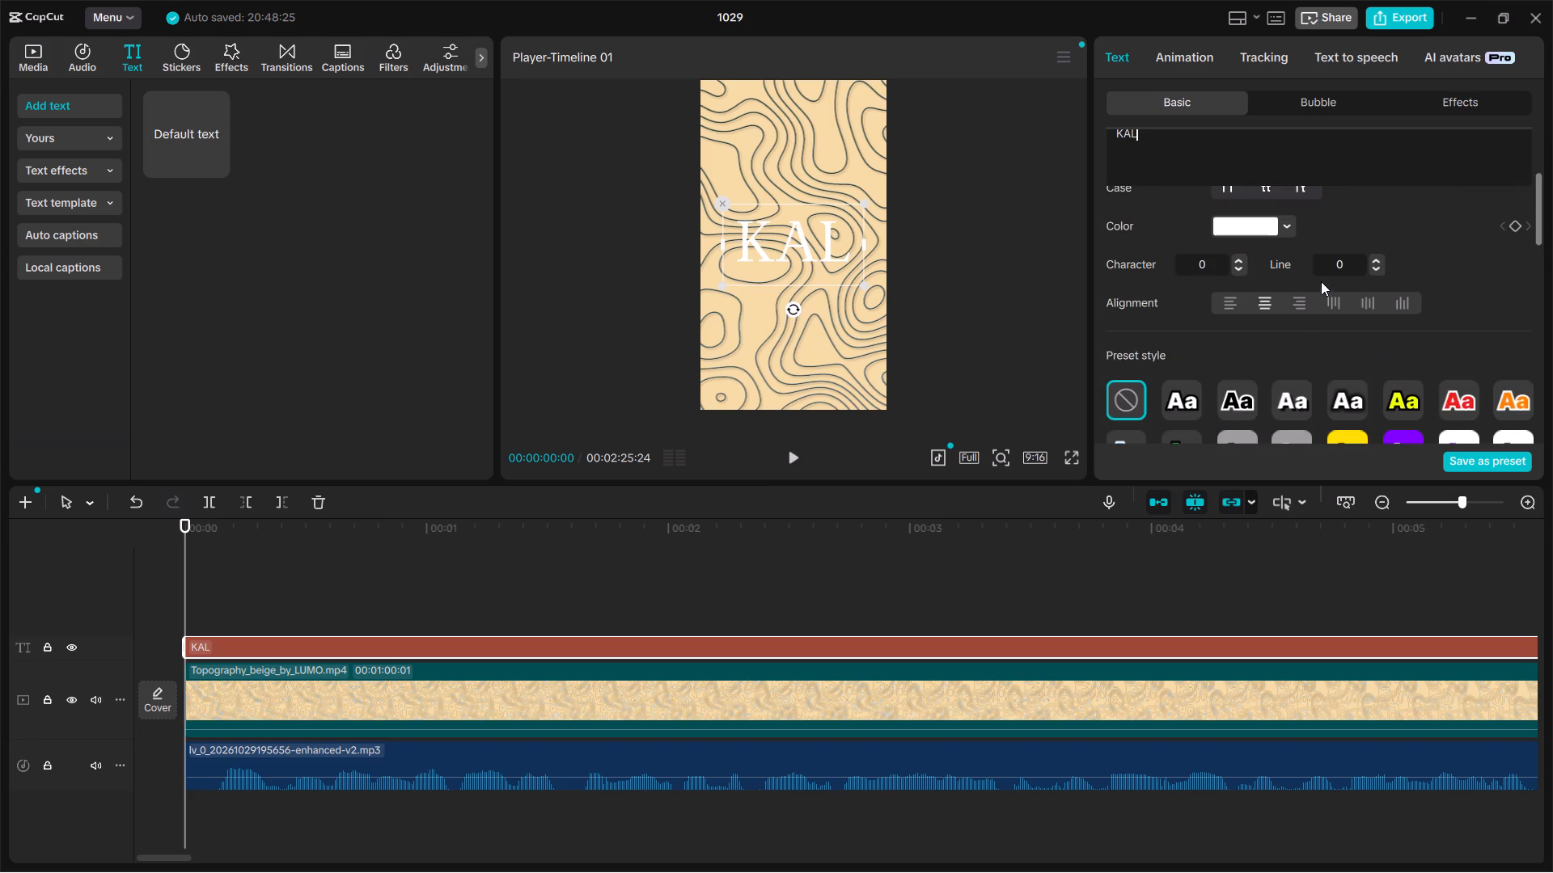
scroll(1331, 339, down, 13)
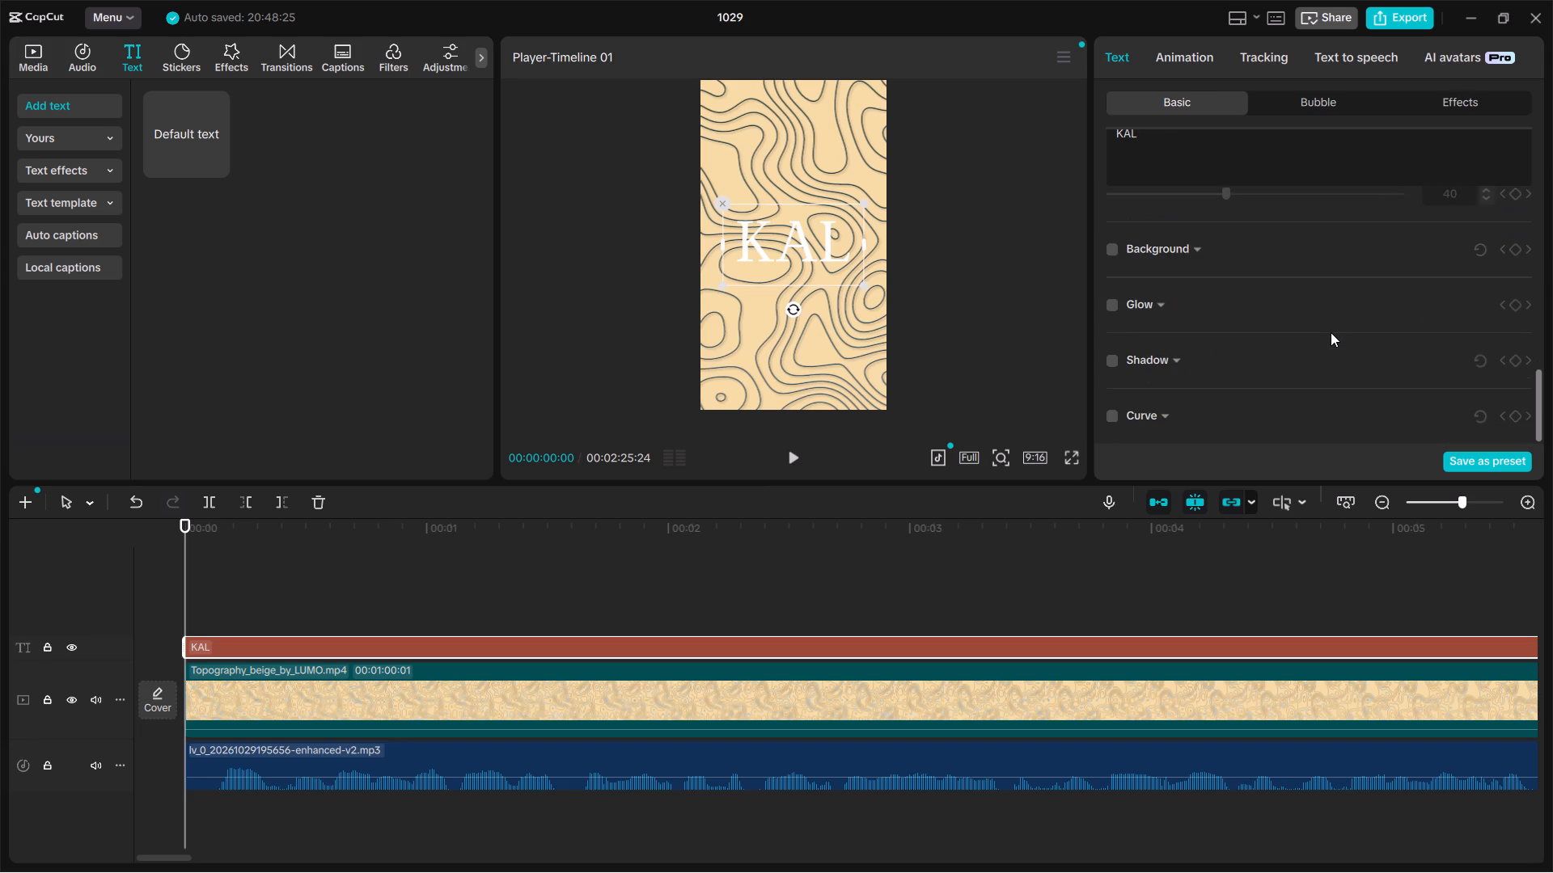
scroll(1331, 332, down, 6)
scroll(1330, 328, up, 8)
scroll(1389, 353, down, 2)
scroll(1389, 355, up, 2)
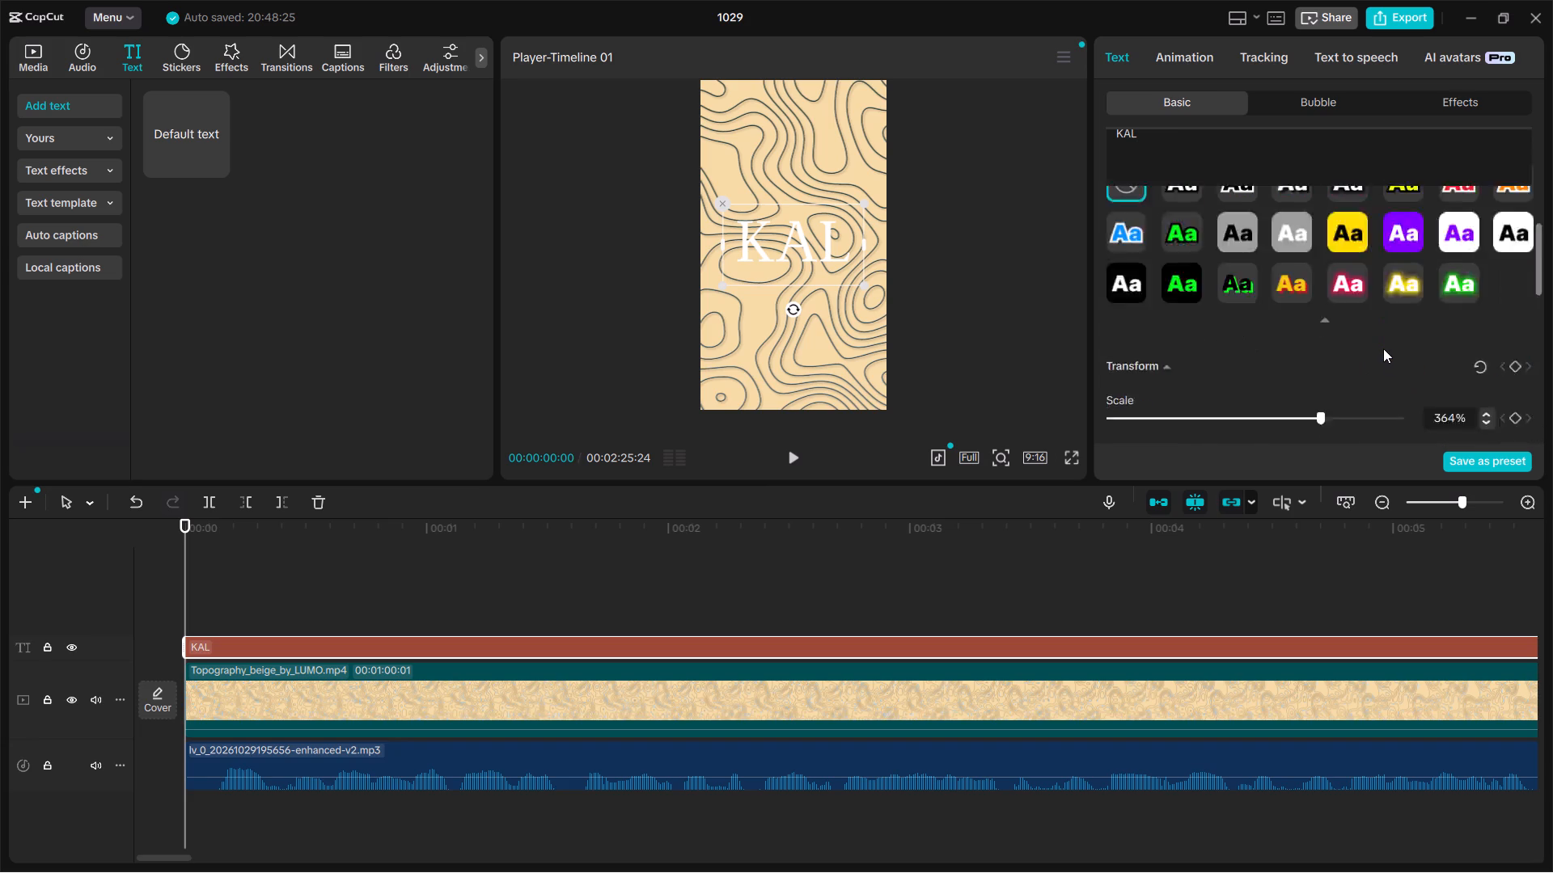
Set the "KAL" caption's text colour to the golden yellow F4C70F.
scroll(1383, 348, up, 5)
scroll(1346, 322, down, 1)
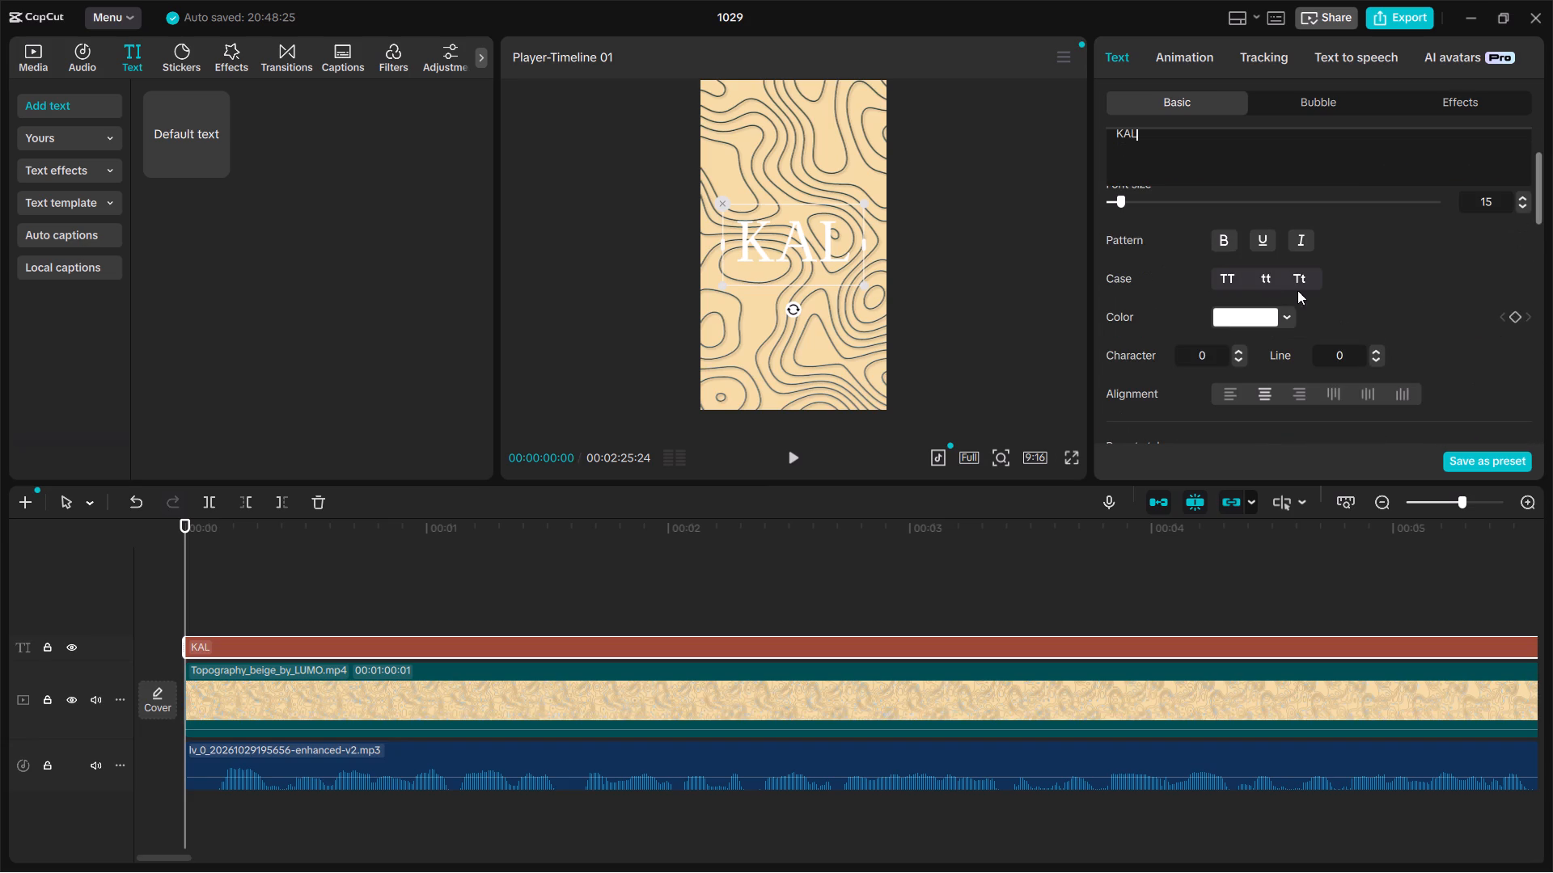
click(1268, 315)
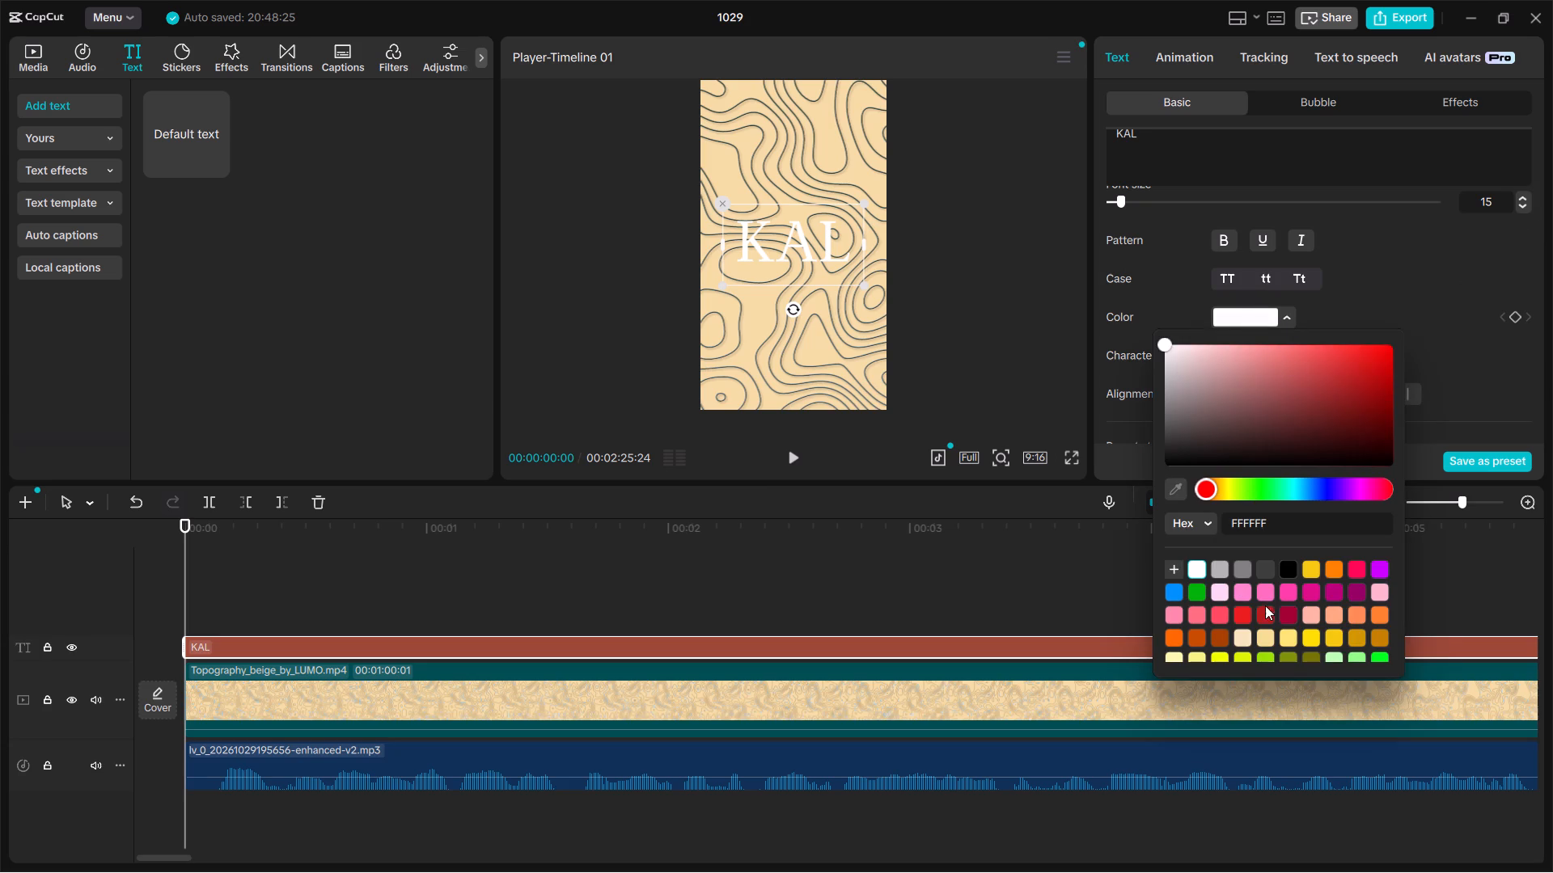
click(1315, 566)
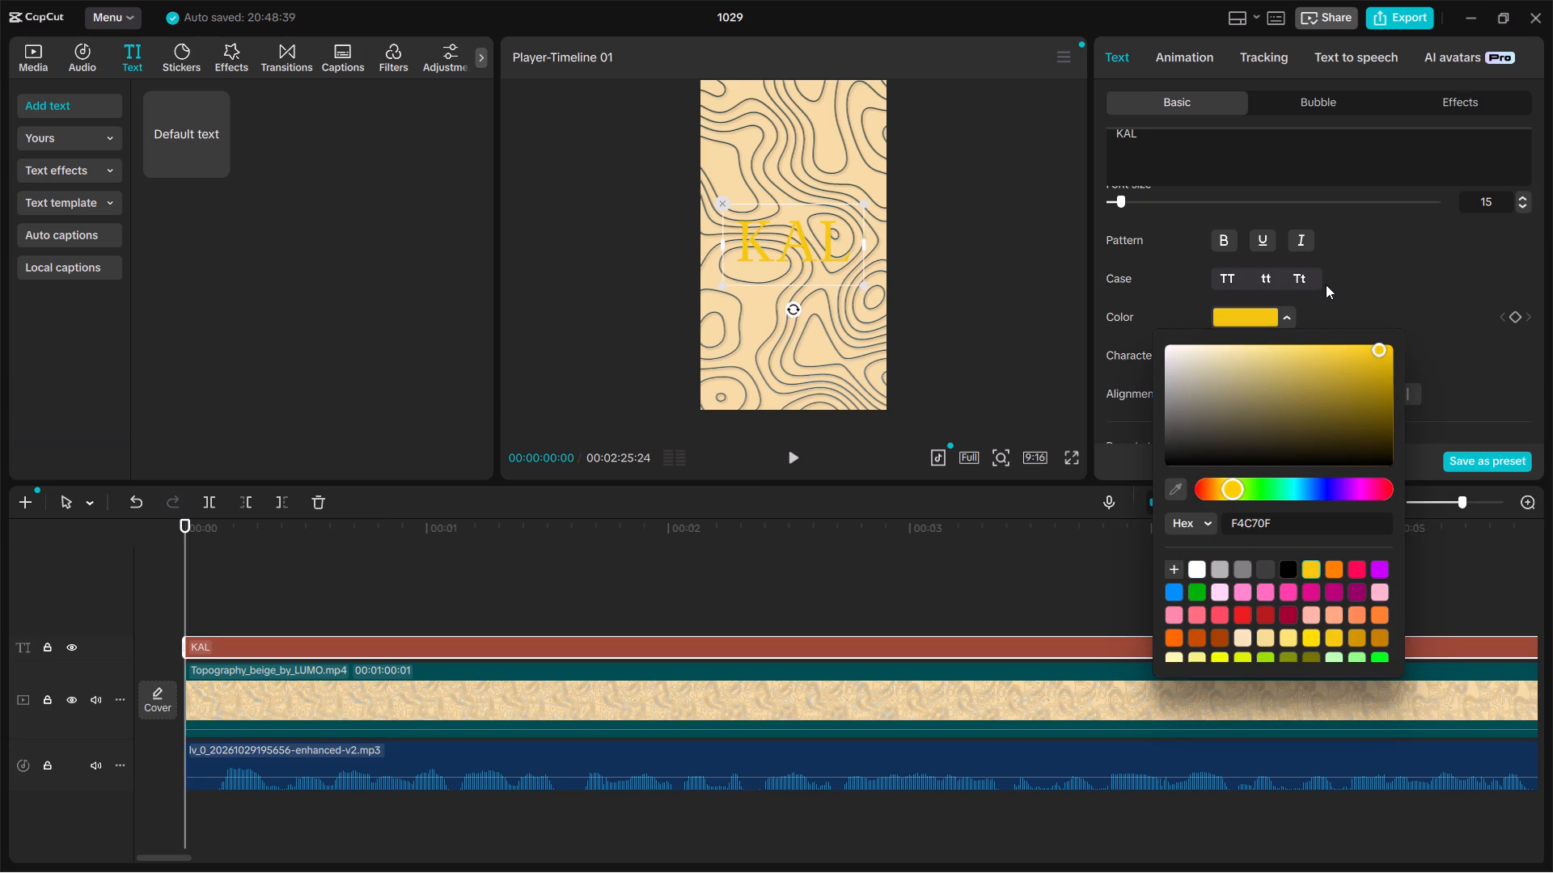
Enlarge the "KAL" caption in the preview to a scale of about 445%.
drag(860, 280, 887, 287)
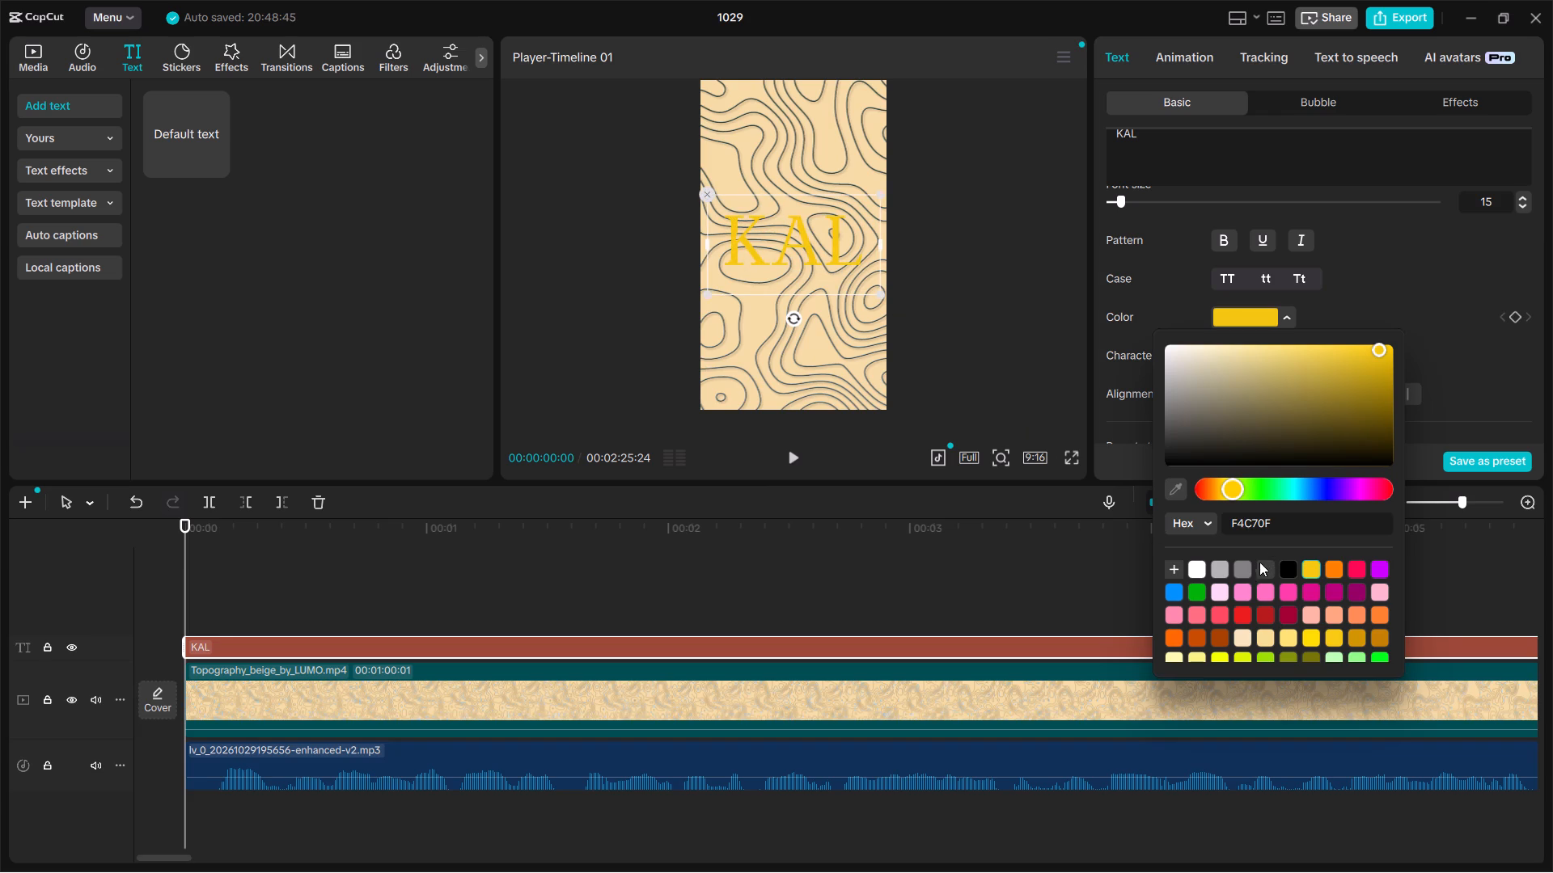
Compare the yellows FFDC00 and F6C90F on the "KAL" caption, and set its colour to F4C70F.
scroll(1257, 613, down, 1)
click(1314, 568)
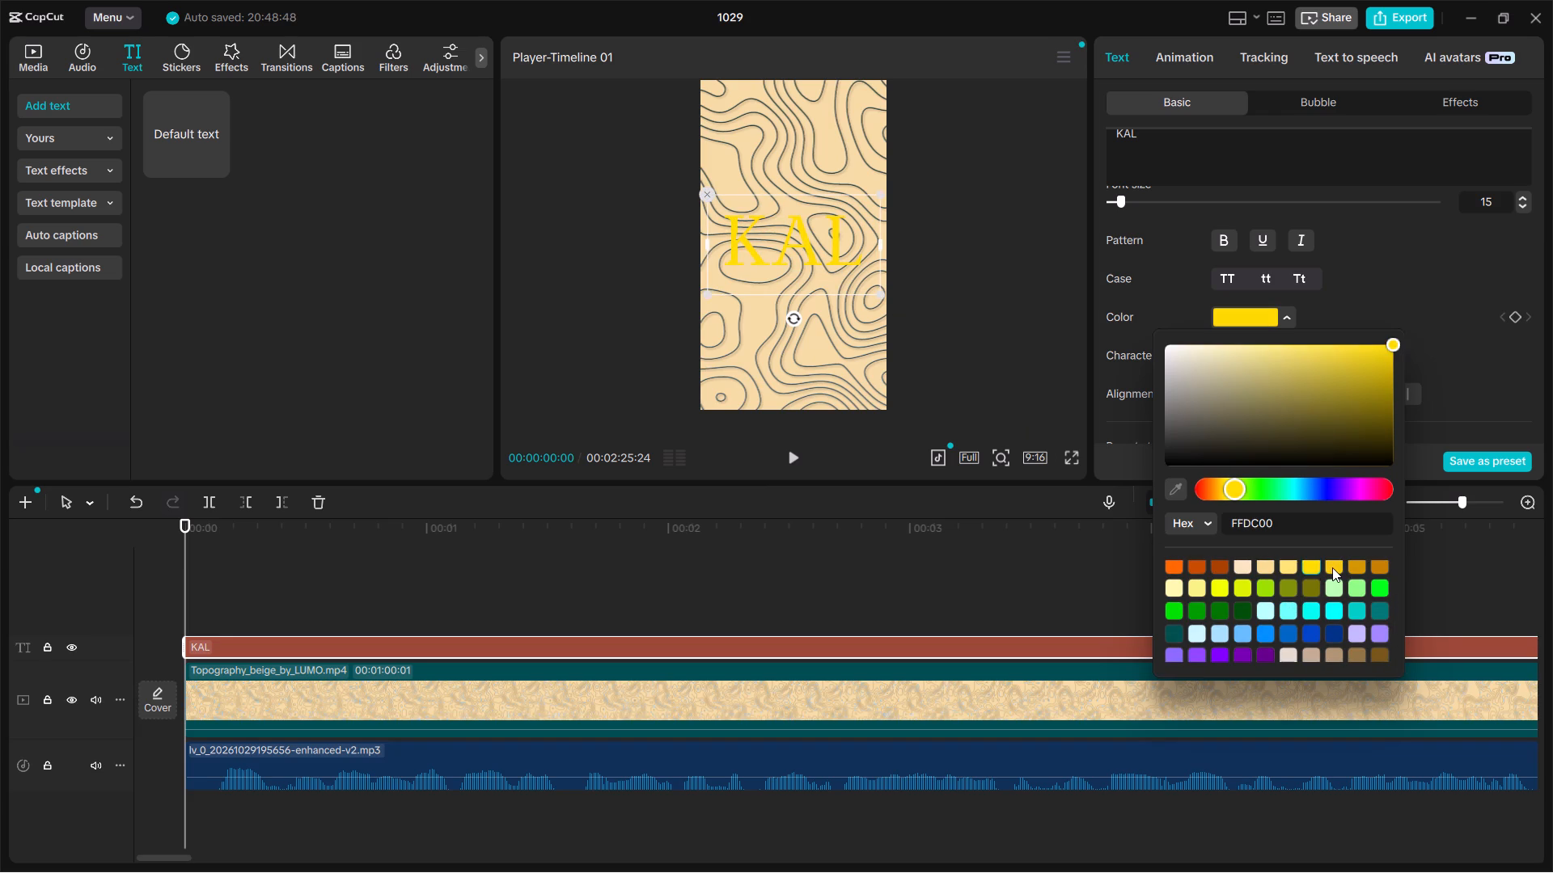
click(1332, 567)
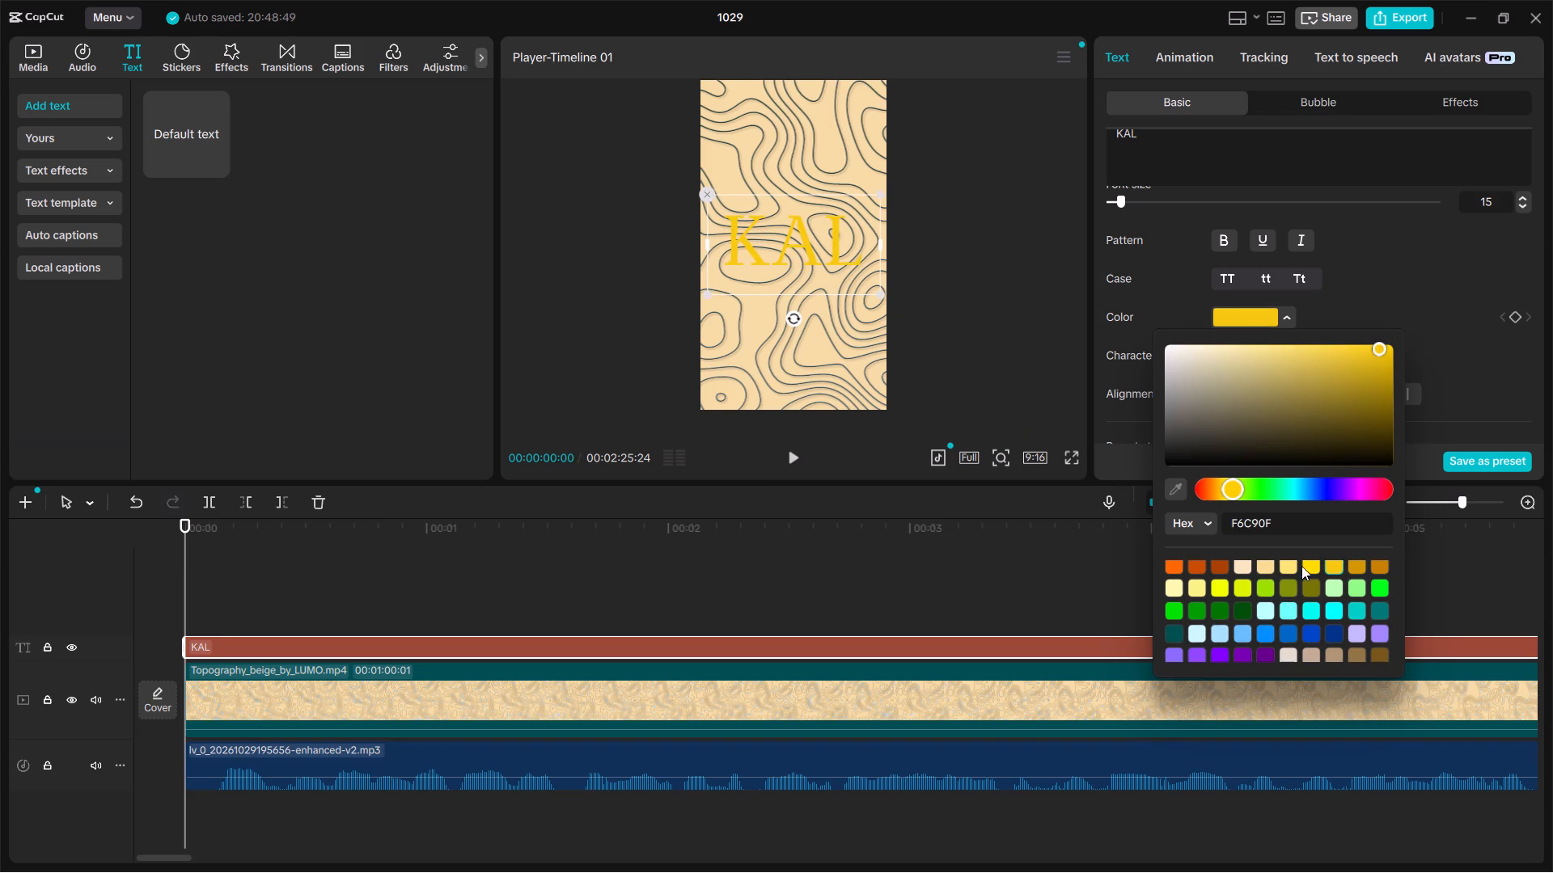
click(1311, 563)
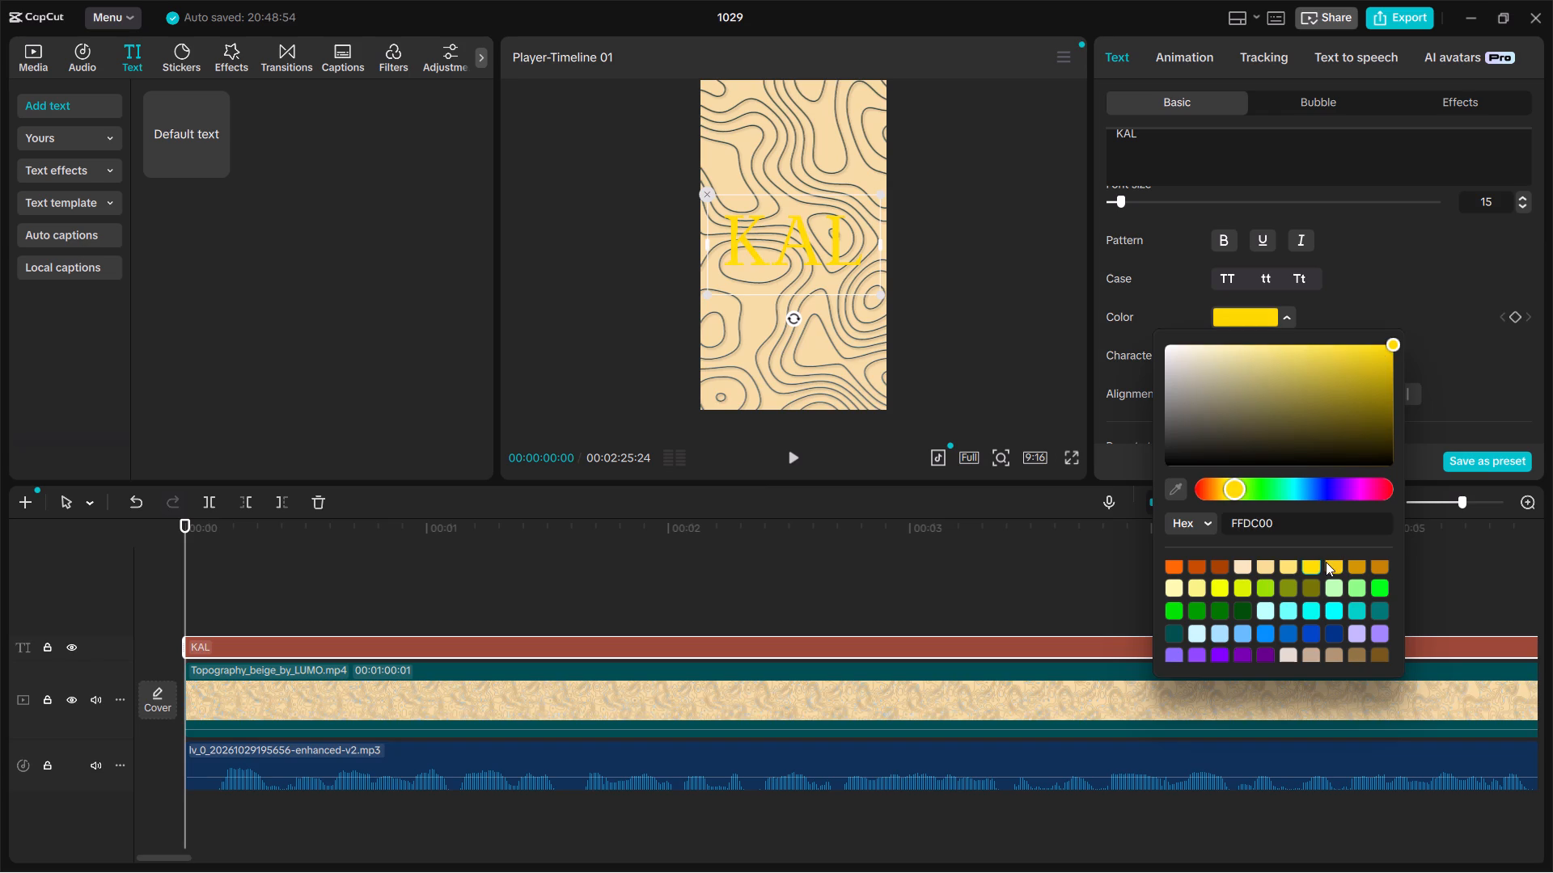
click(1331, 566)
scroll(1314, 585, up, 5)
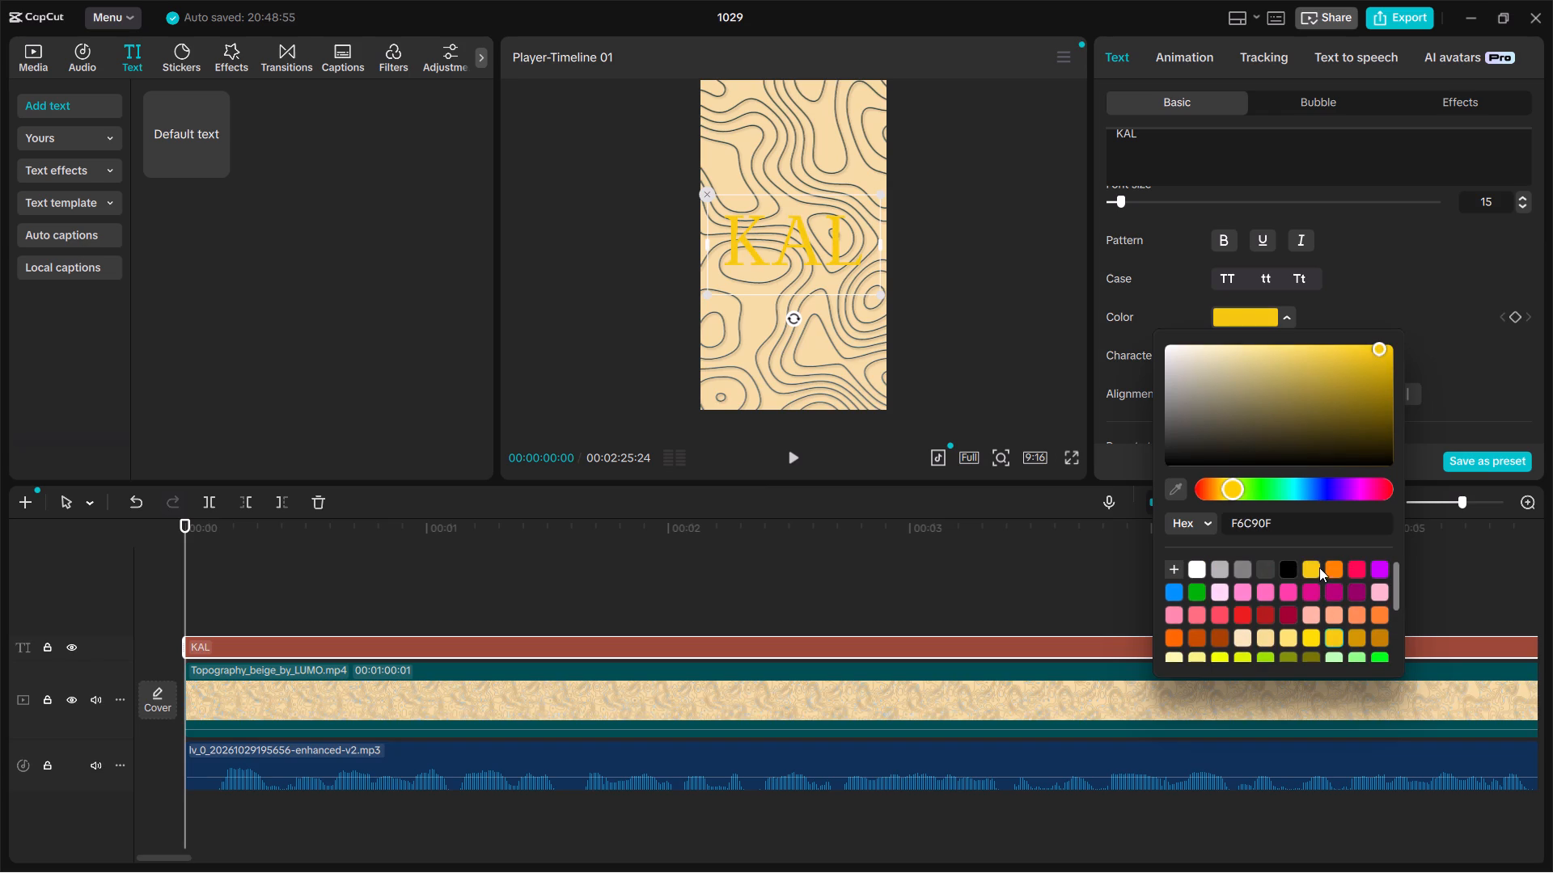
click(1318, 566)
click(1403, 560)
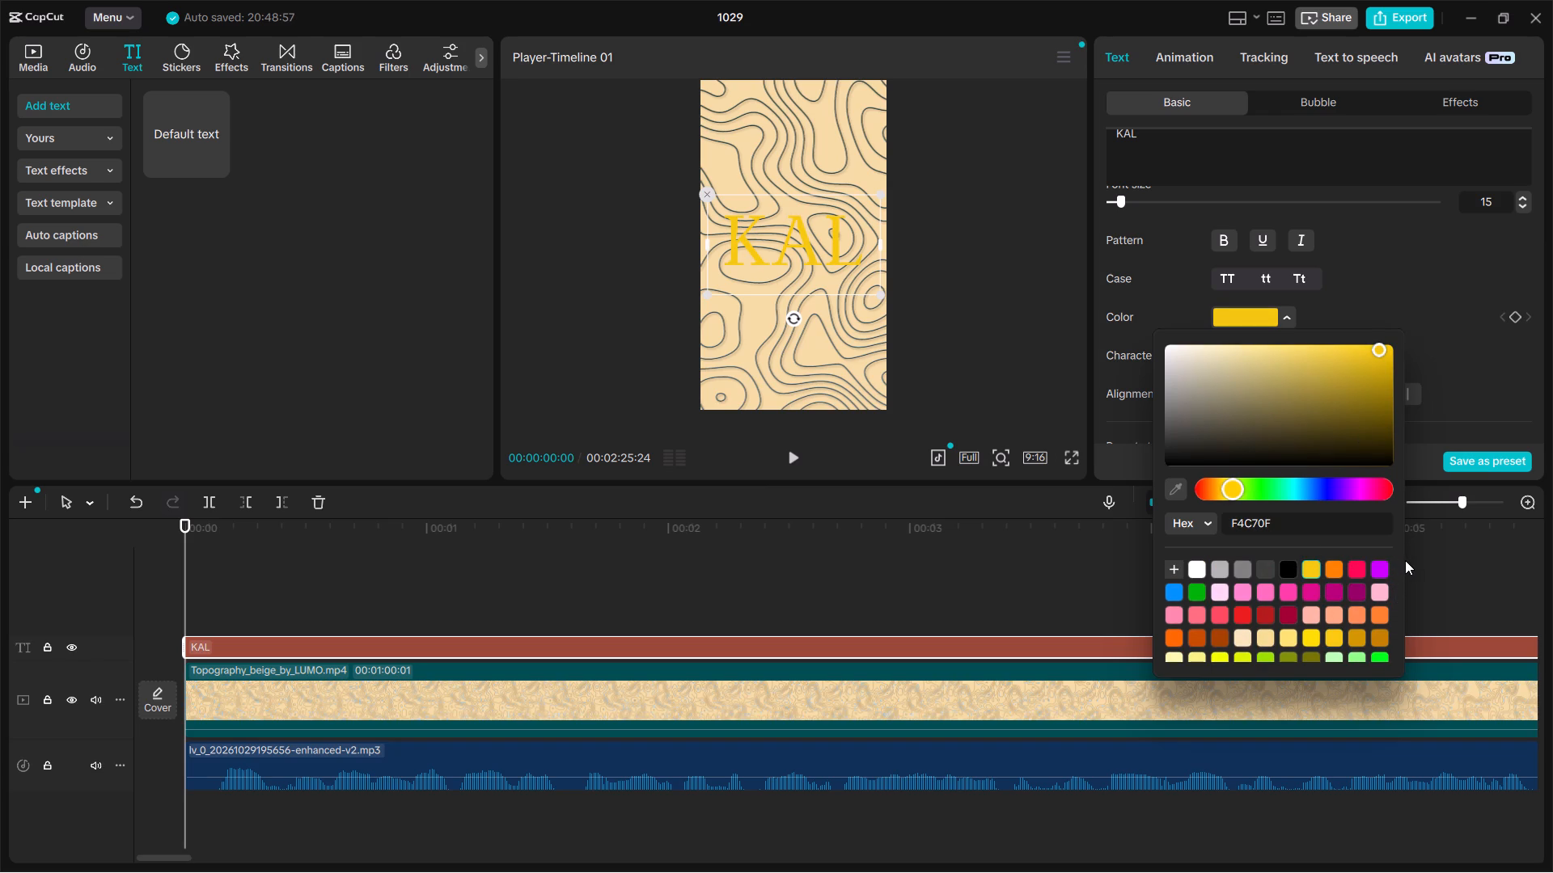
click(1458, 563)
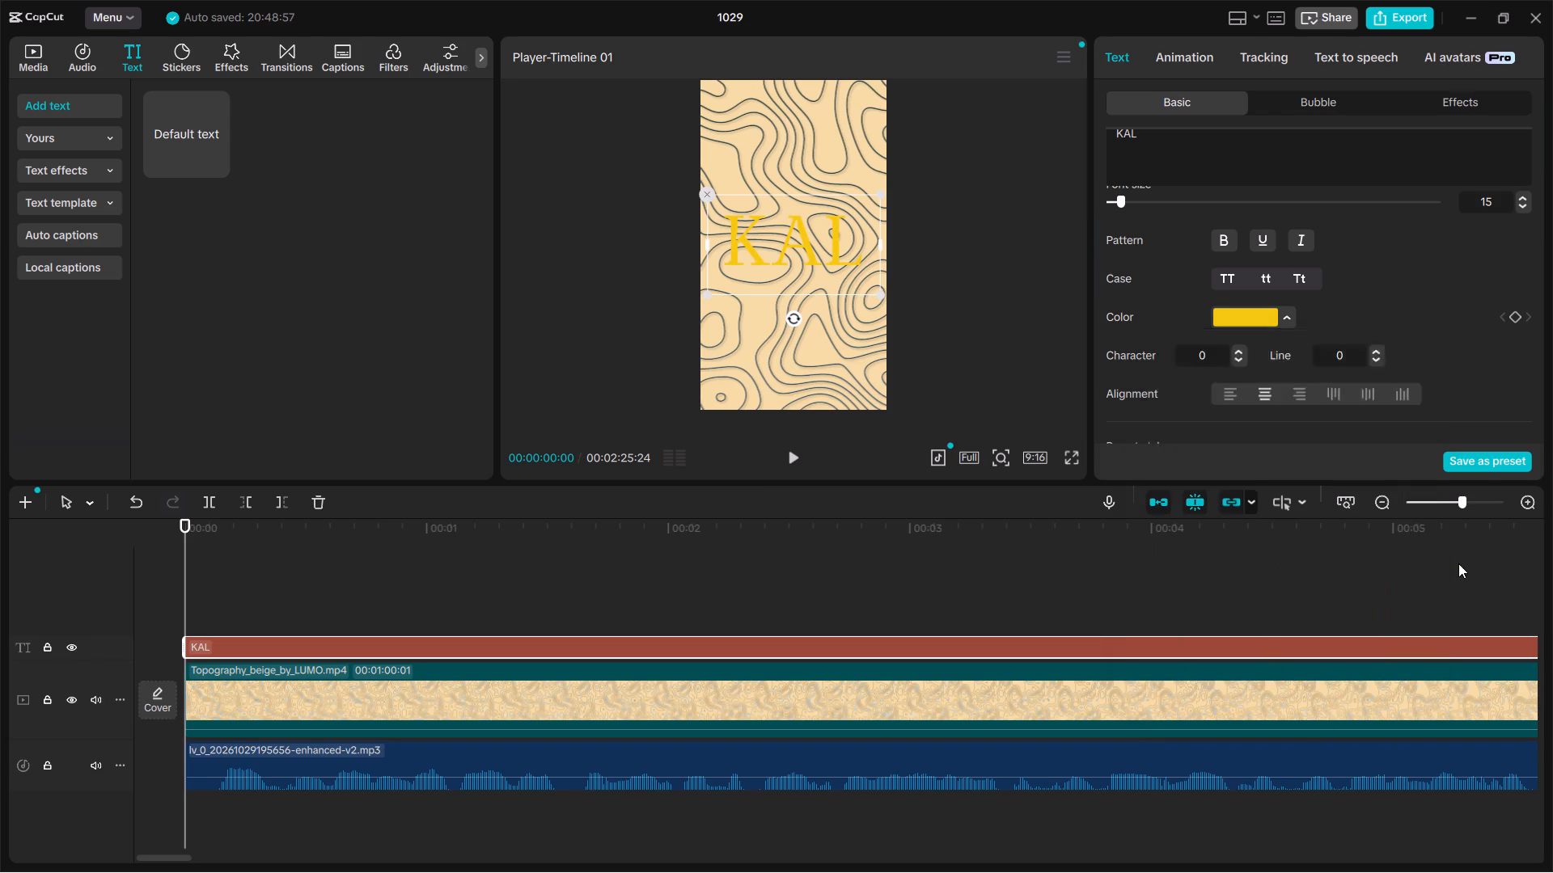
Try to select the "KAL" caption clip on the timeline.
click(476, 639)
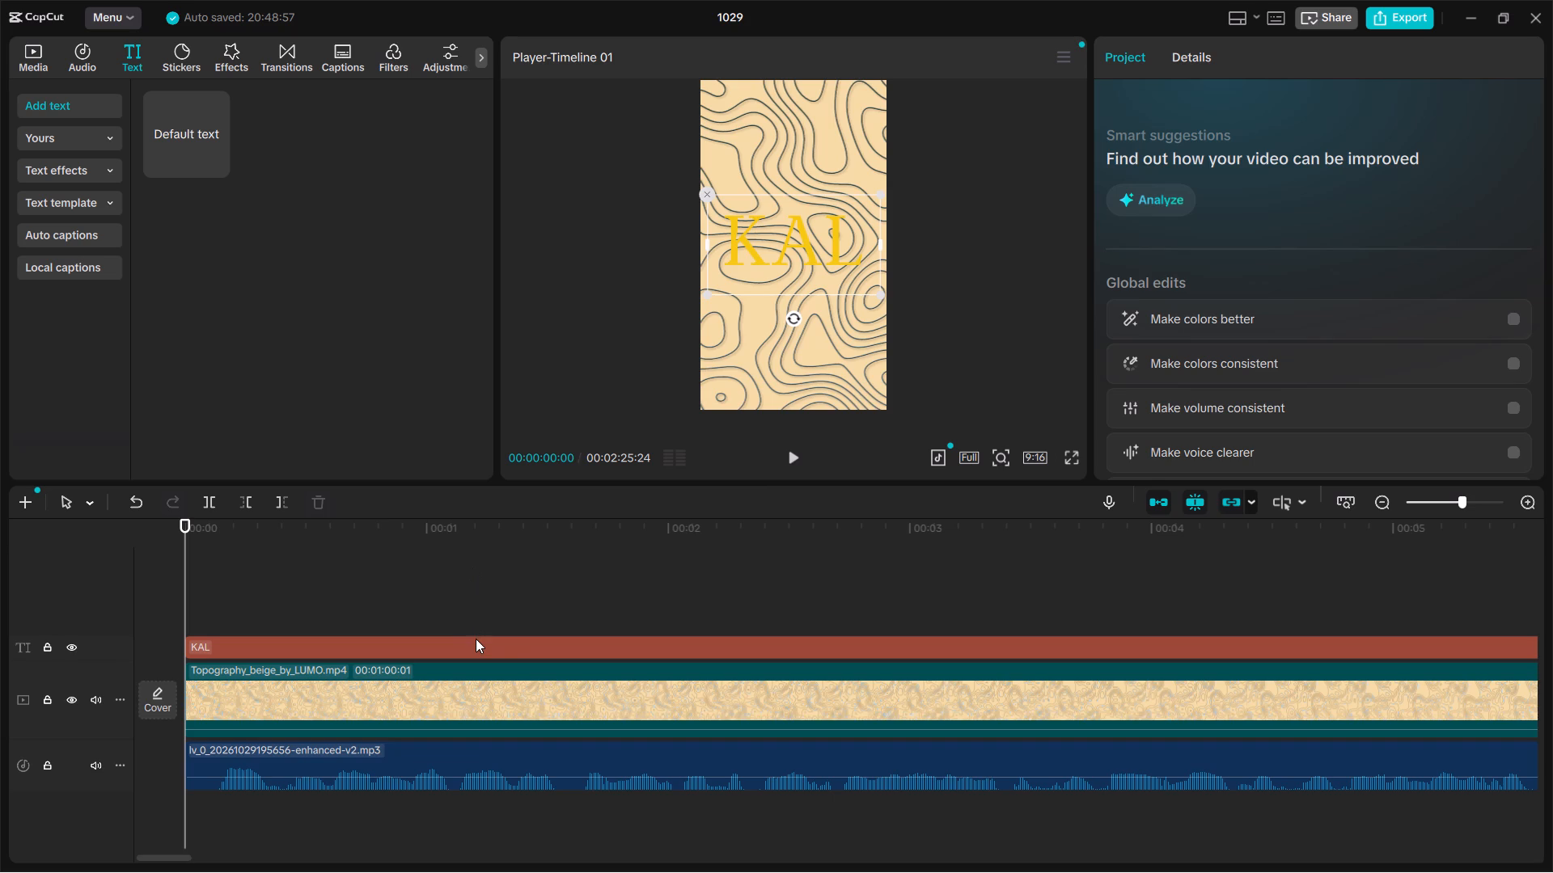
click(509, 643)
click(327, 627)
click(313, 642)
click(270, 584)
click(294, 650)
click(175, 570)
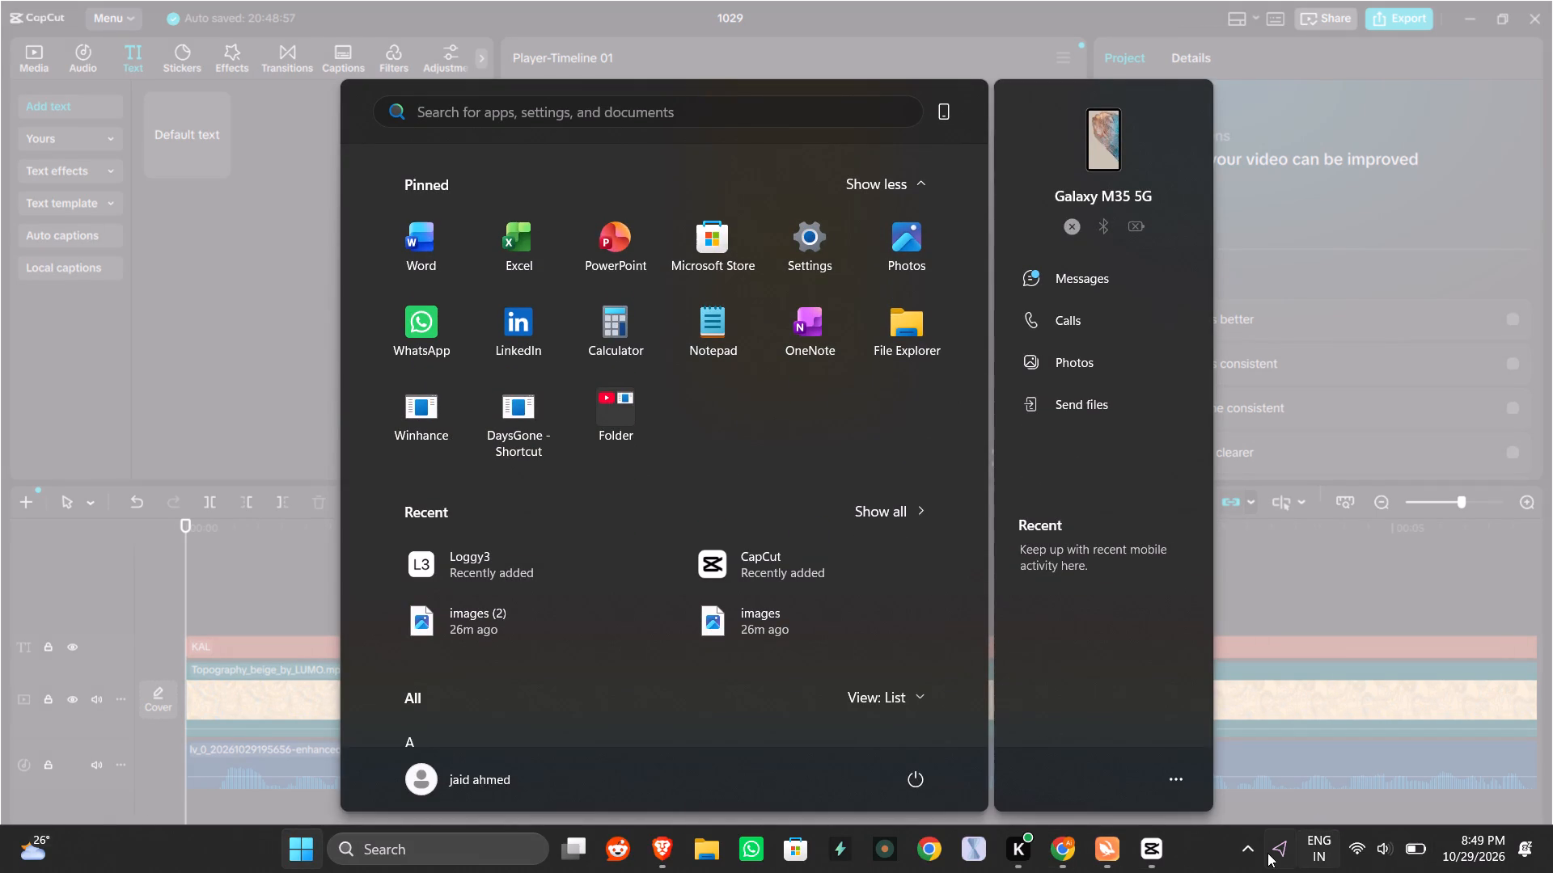
Open the options of the FnKey utility among the hidden background apps and choose one of its commands.
click(1249, 851)
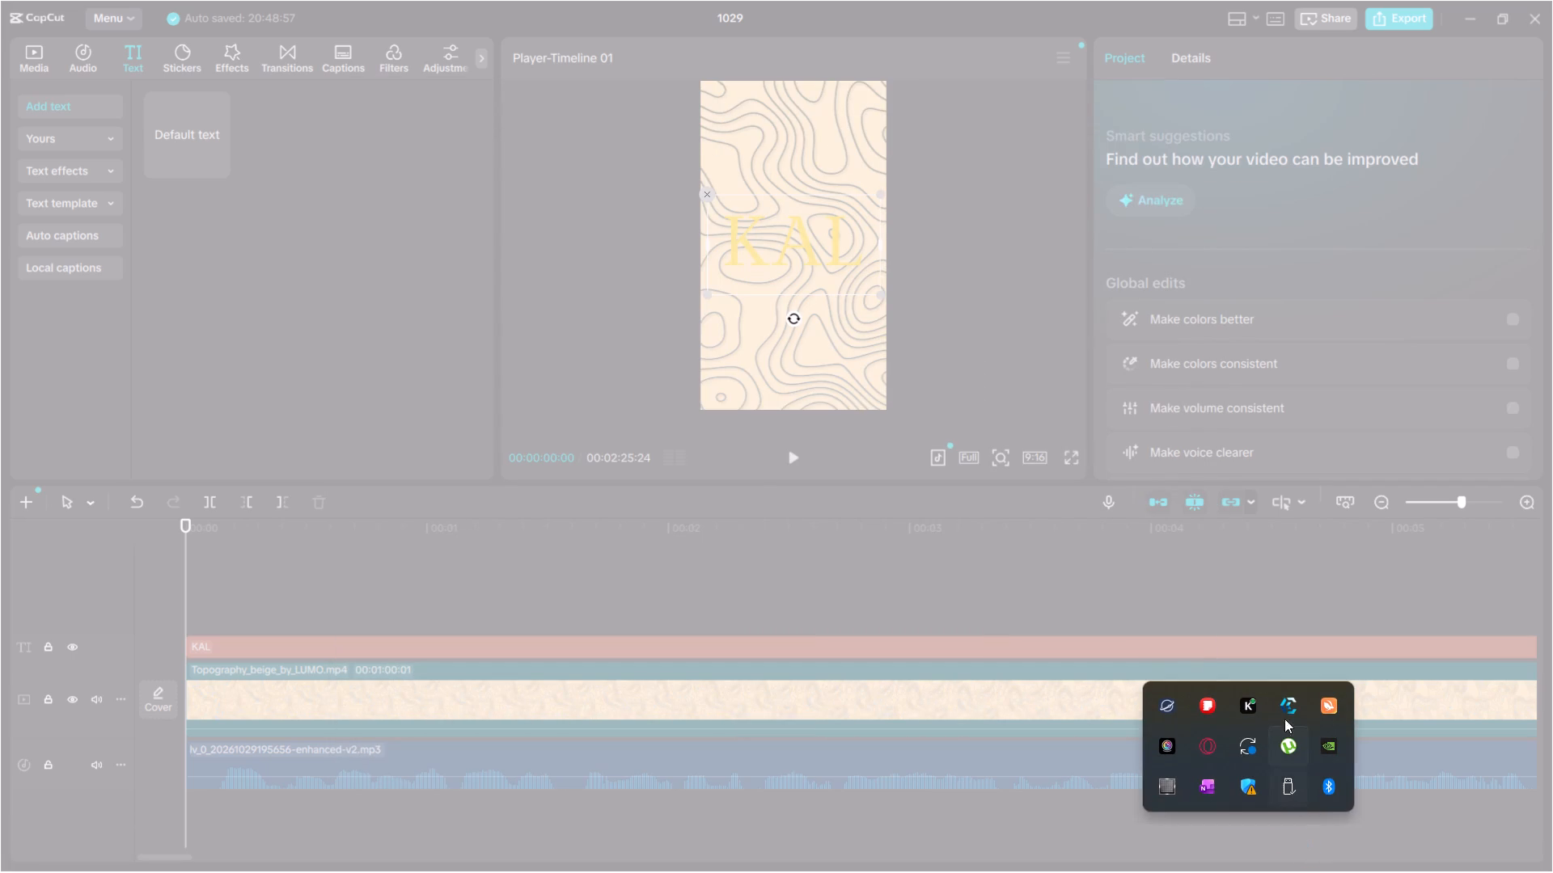
right_click(1298, 695)
click(1230, 590)
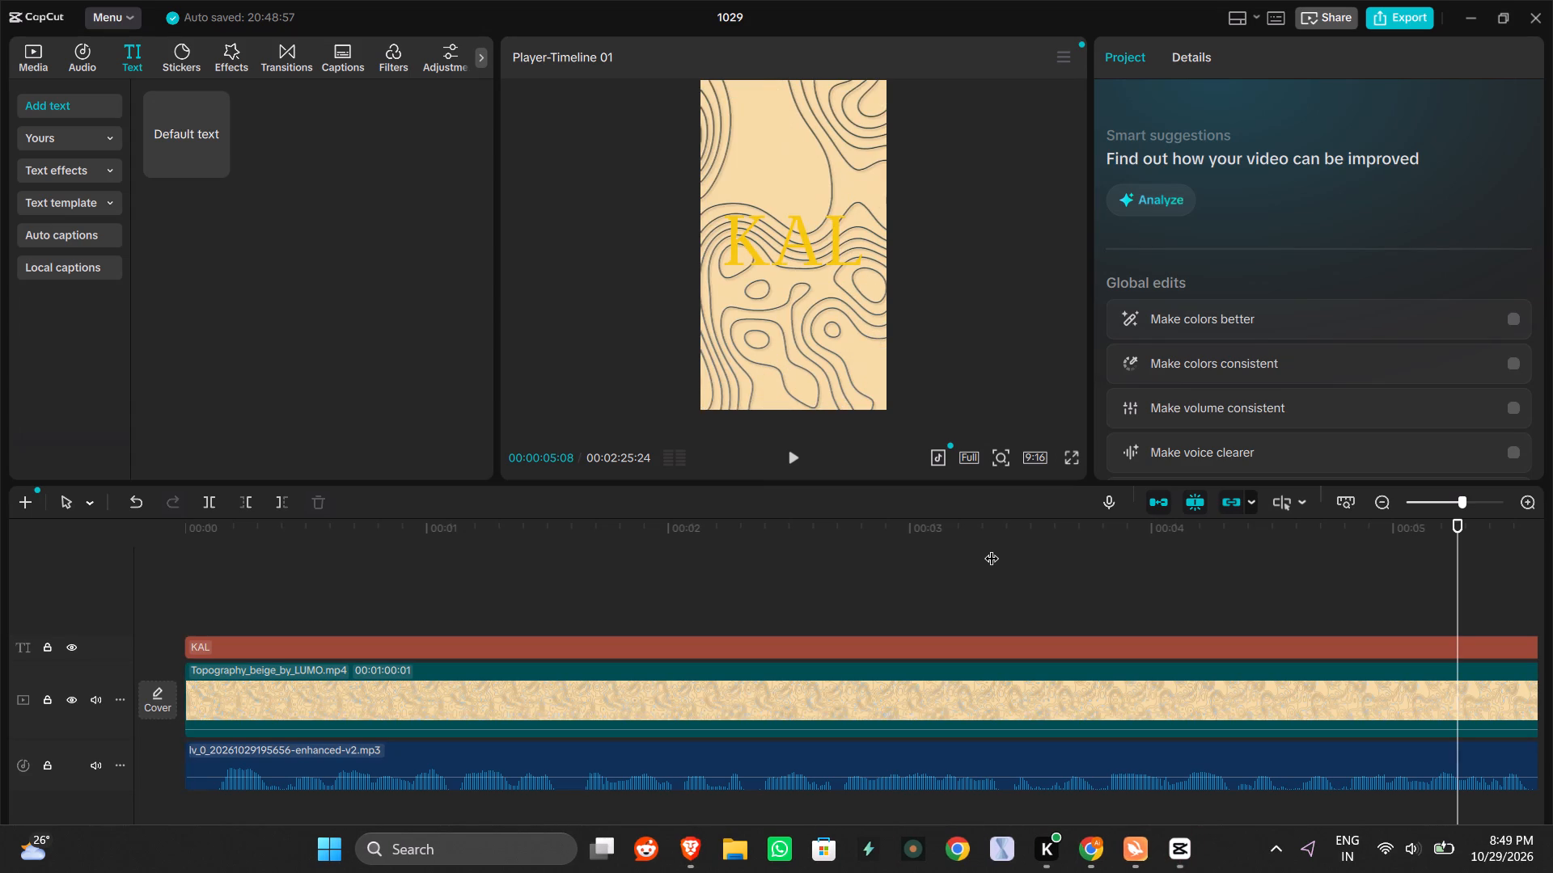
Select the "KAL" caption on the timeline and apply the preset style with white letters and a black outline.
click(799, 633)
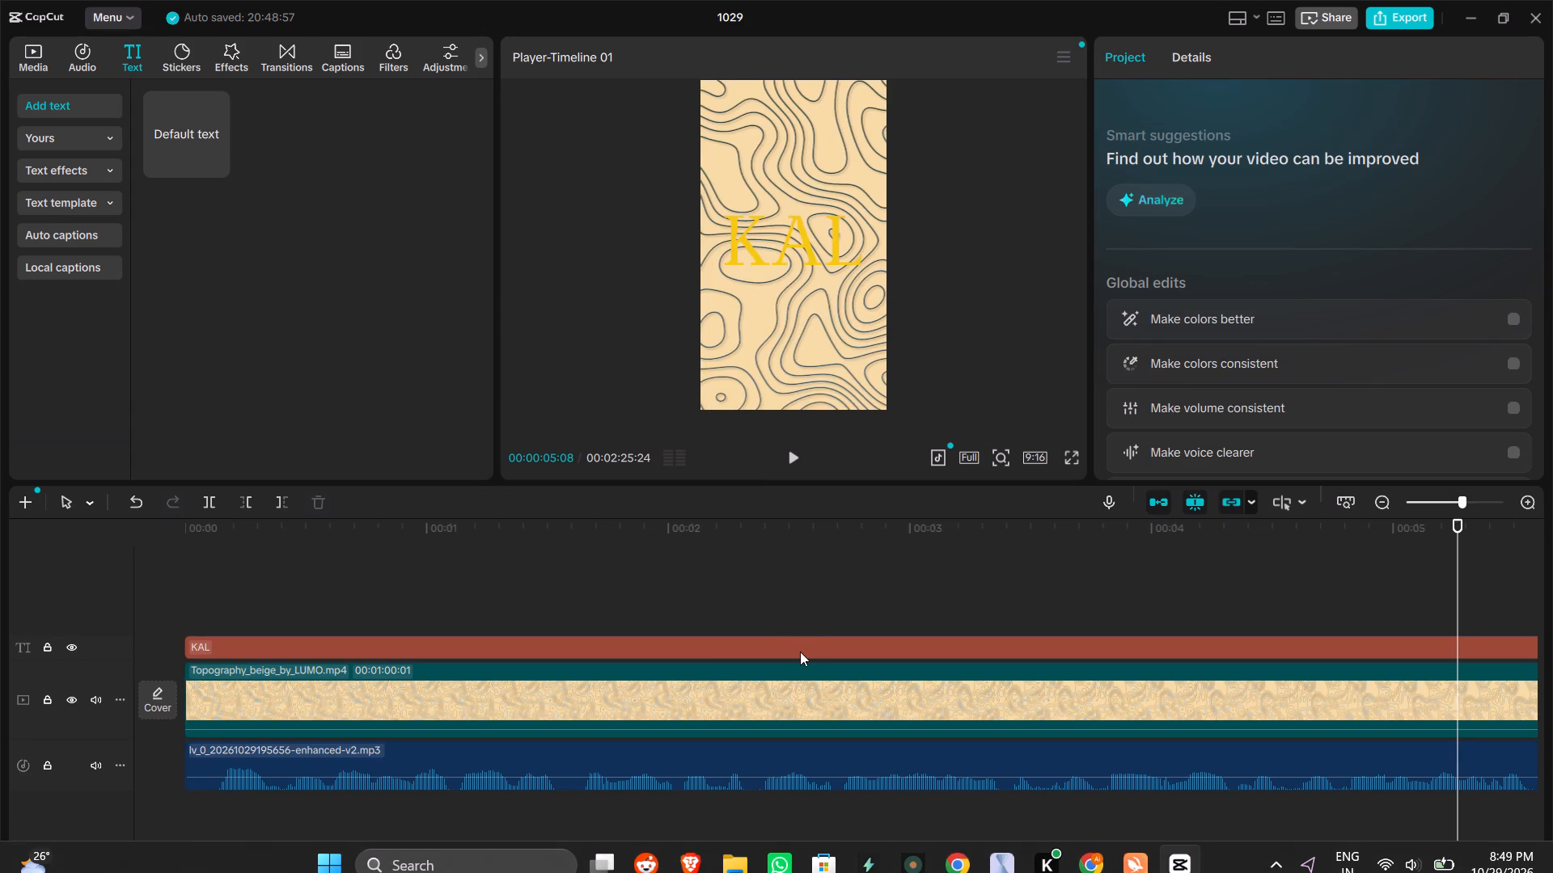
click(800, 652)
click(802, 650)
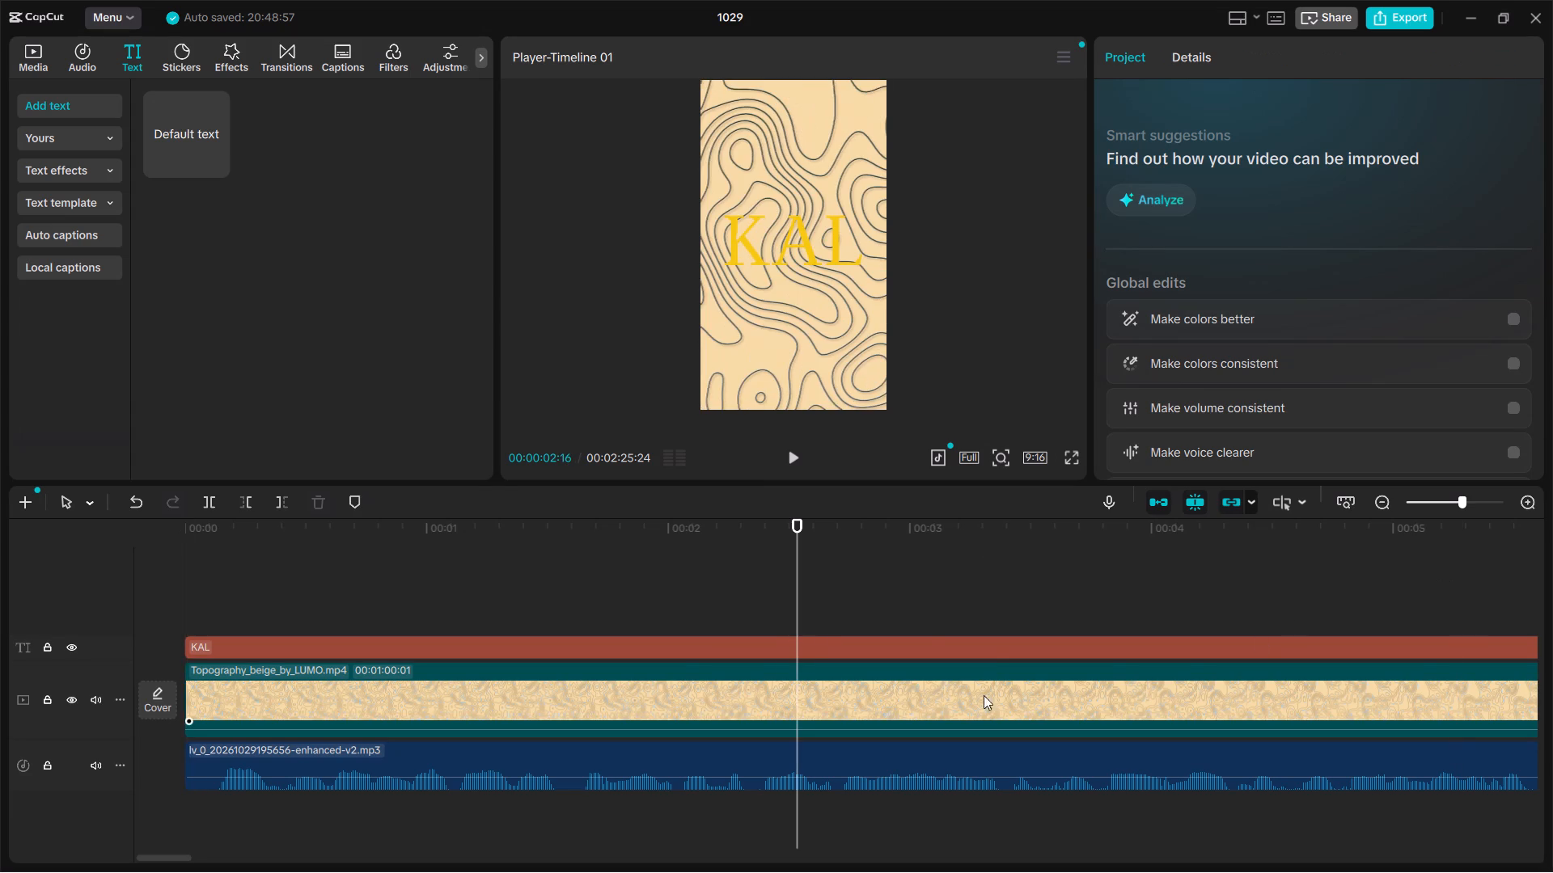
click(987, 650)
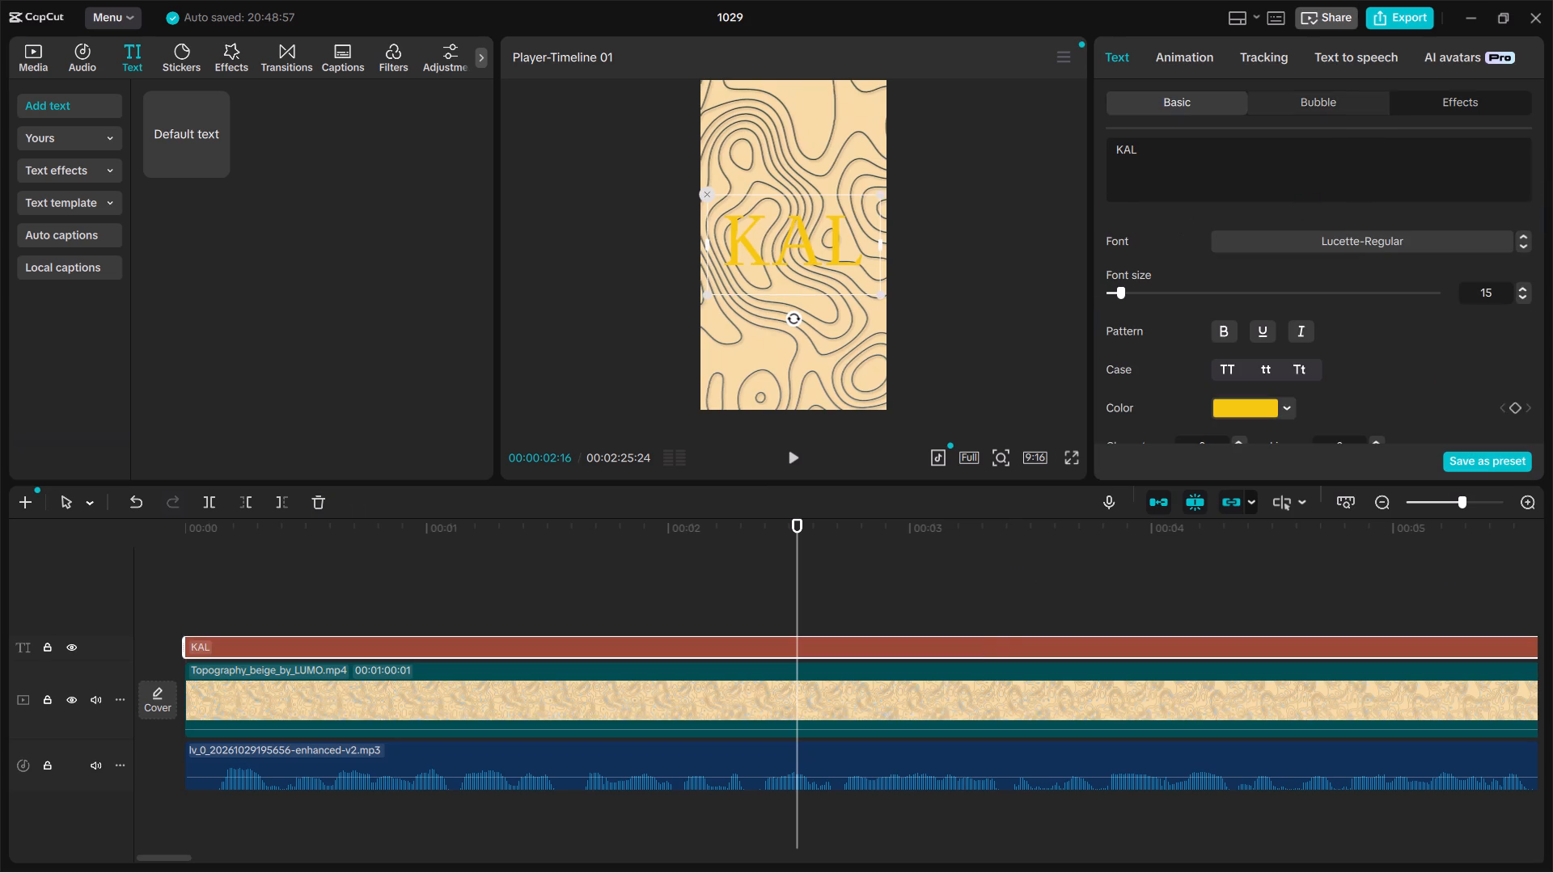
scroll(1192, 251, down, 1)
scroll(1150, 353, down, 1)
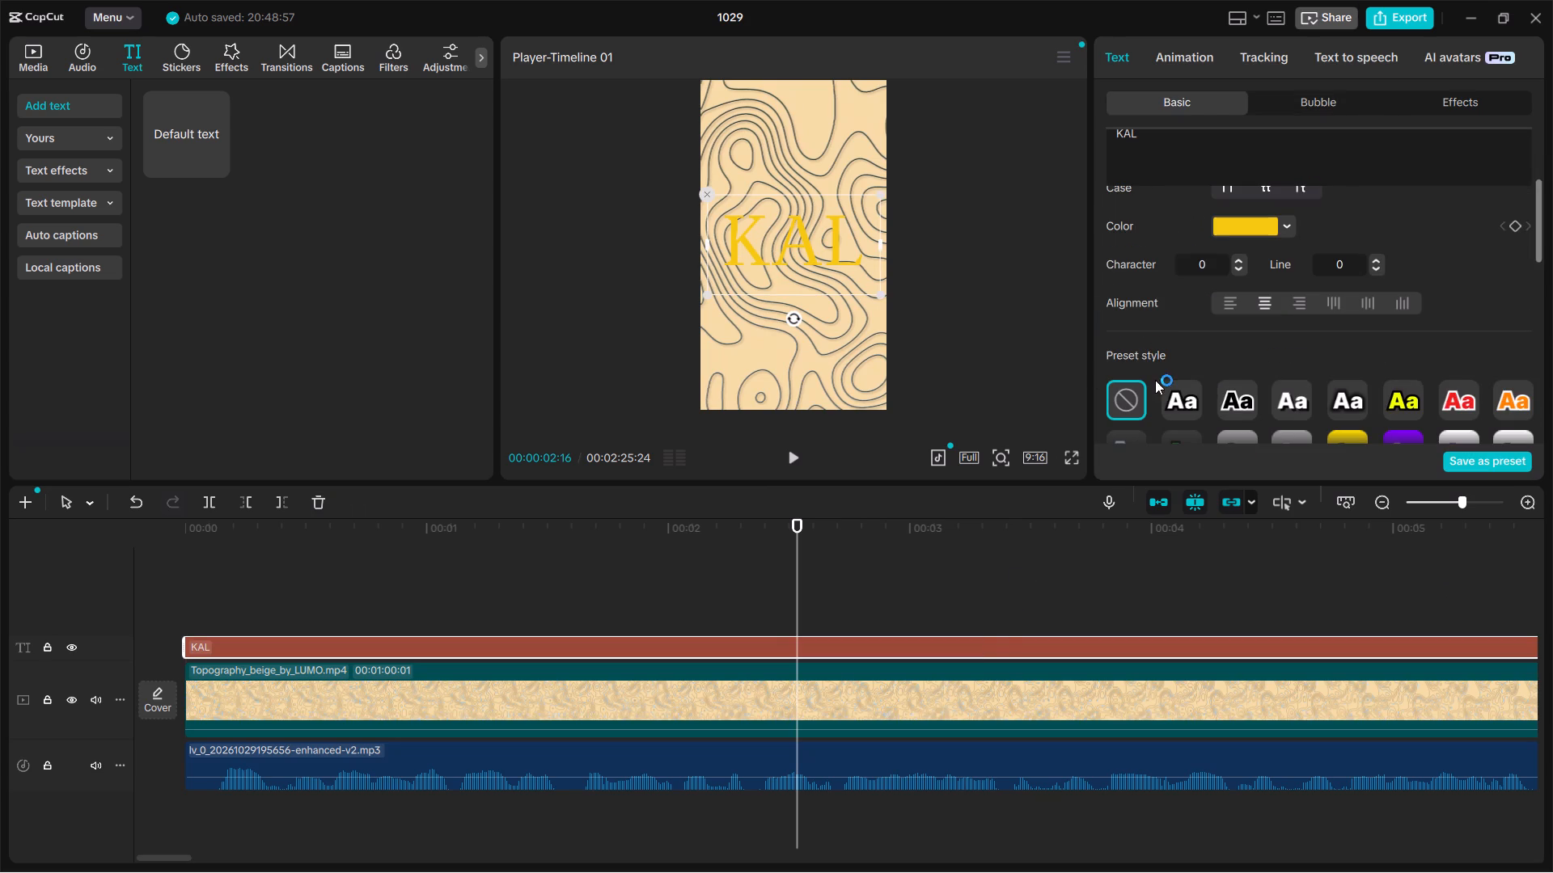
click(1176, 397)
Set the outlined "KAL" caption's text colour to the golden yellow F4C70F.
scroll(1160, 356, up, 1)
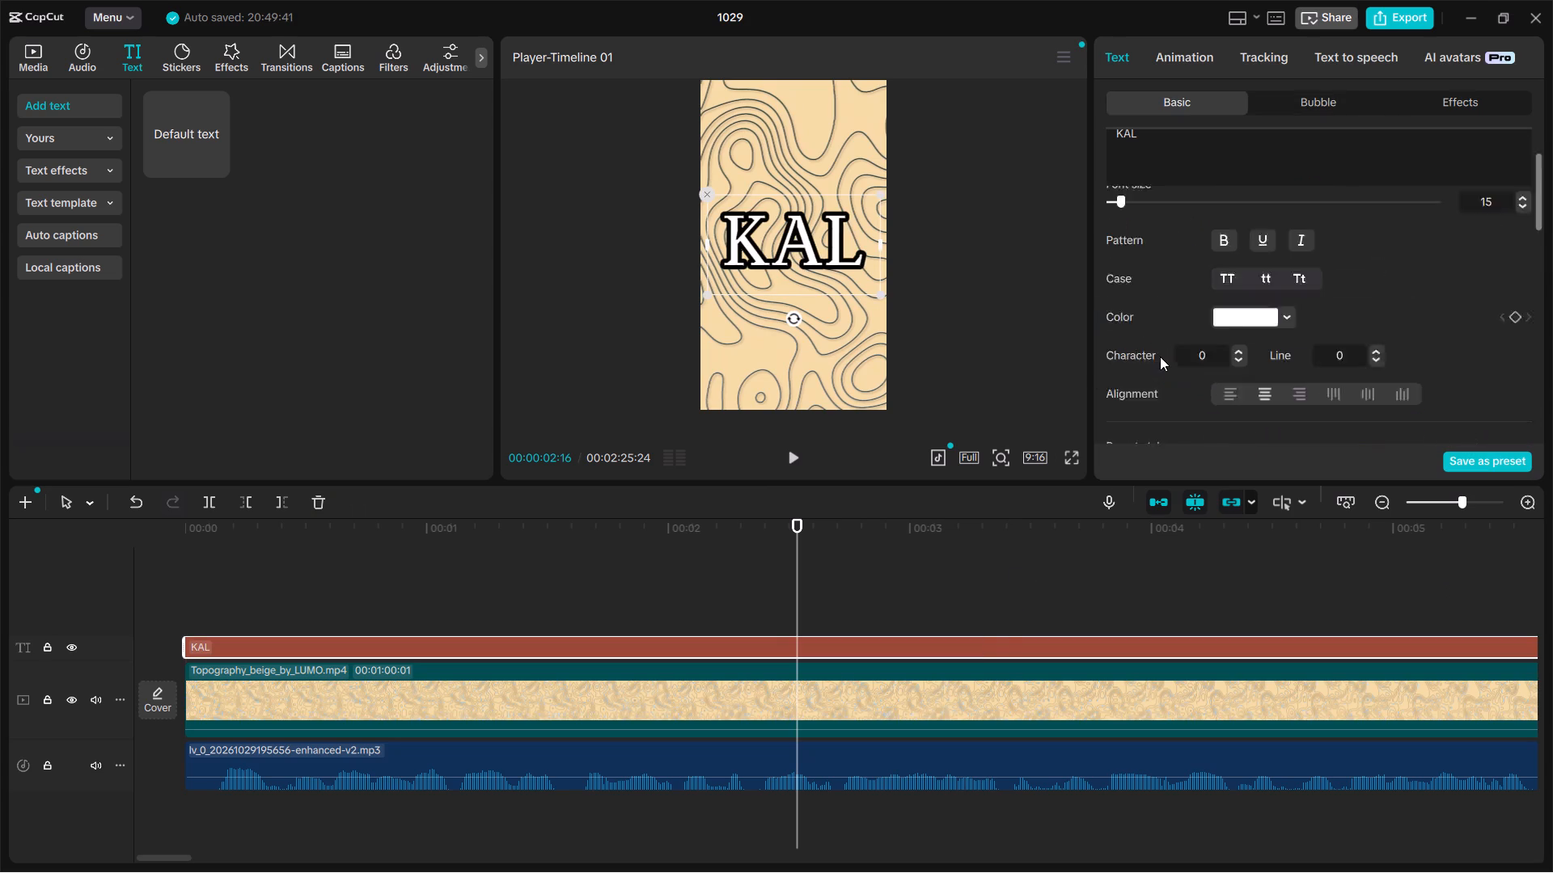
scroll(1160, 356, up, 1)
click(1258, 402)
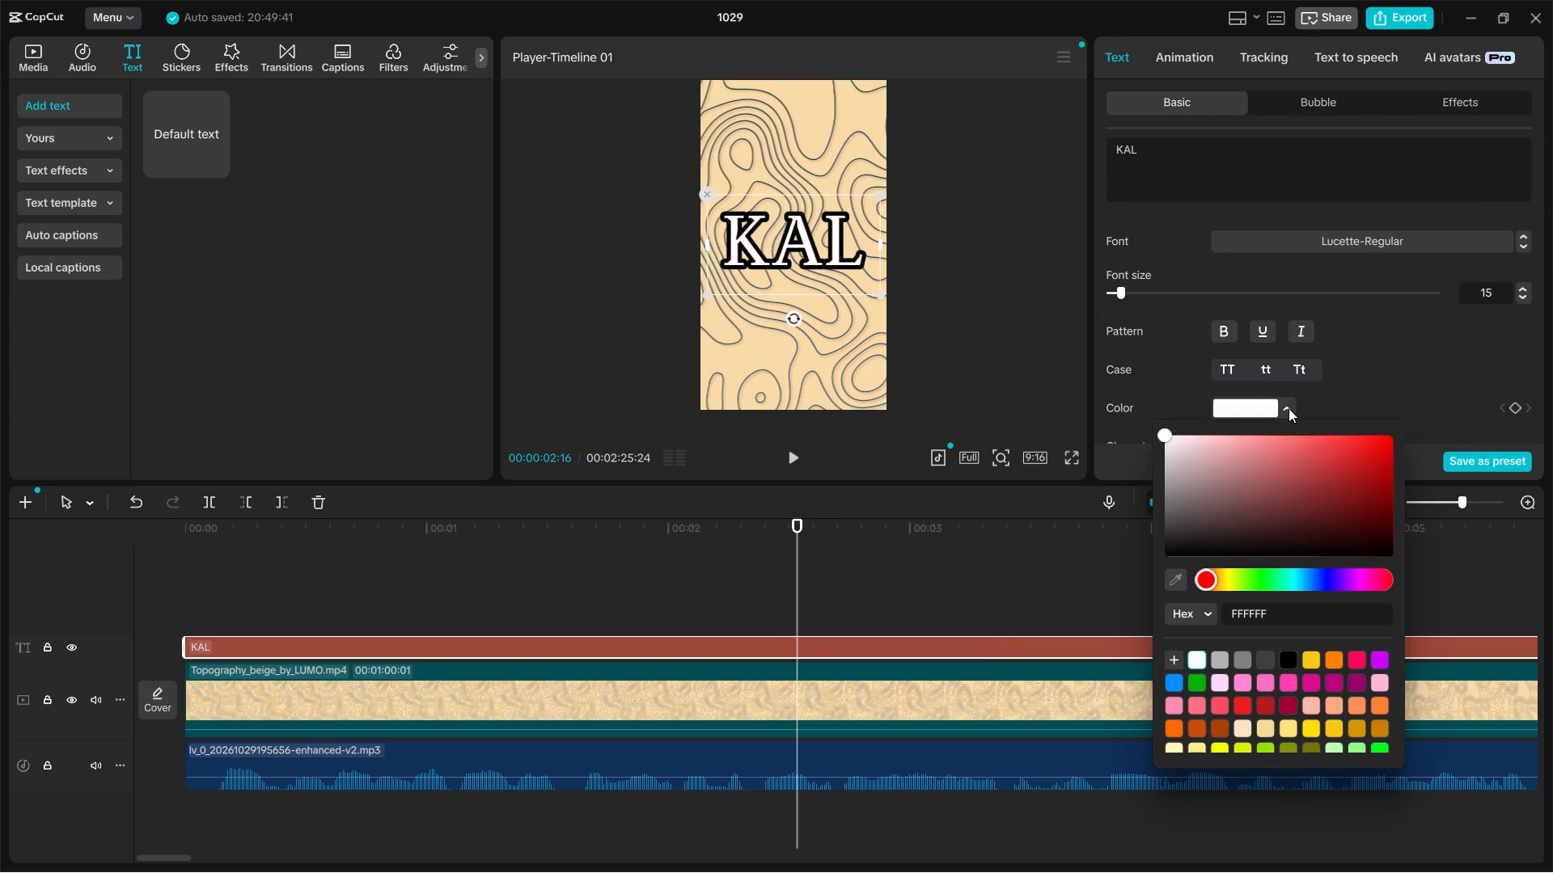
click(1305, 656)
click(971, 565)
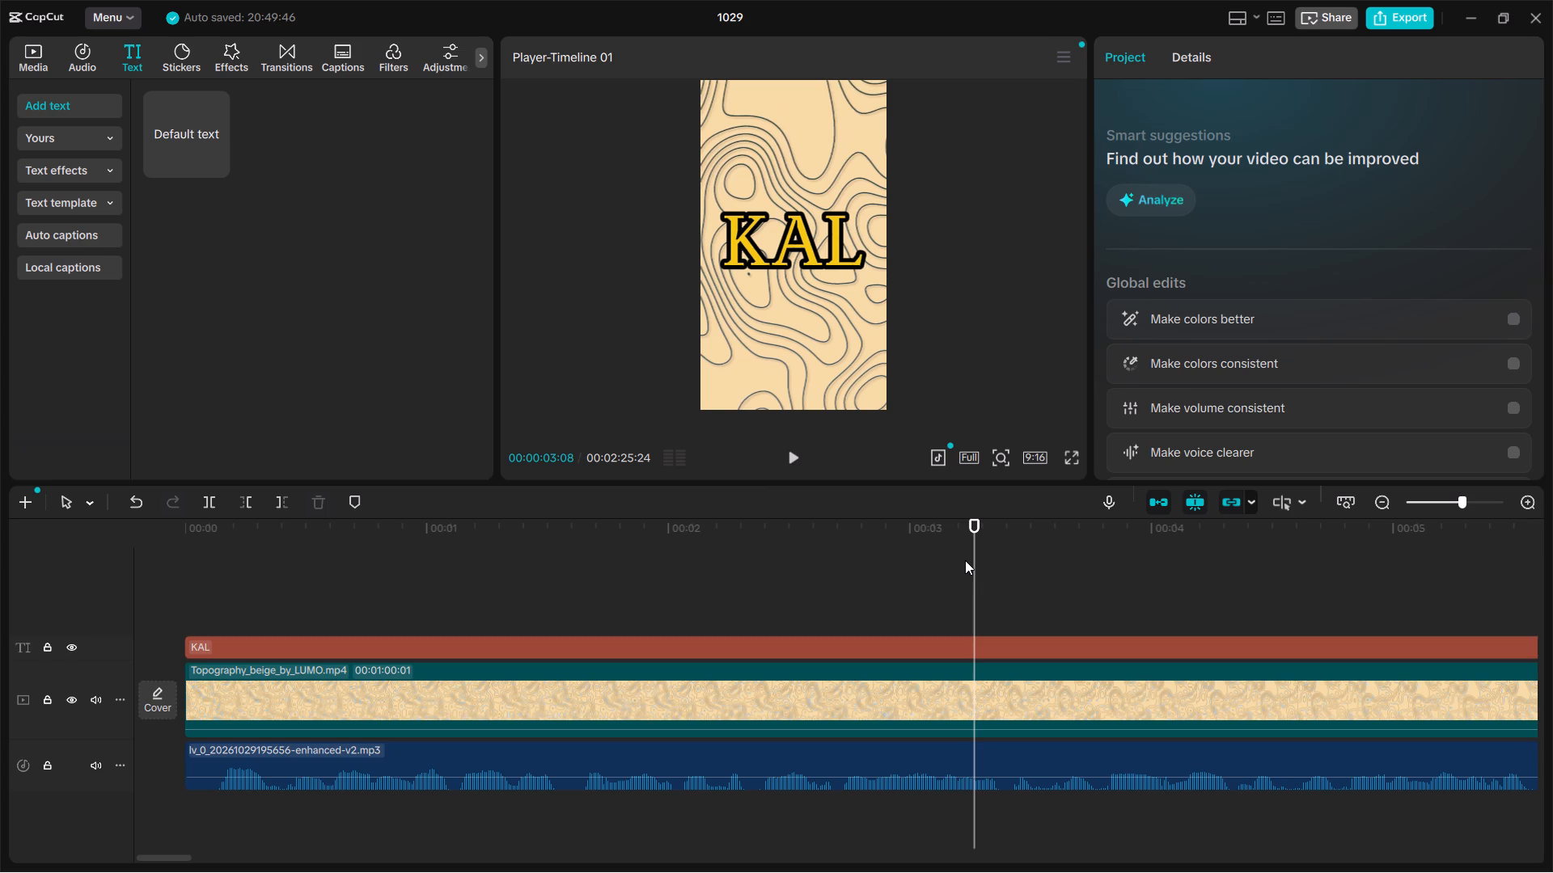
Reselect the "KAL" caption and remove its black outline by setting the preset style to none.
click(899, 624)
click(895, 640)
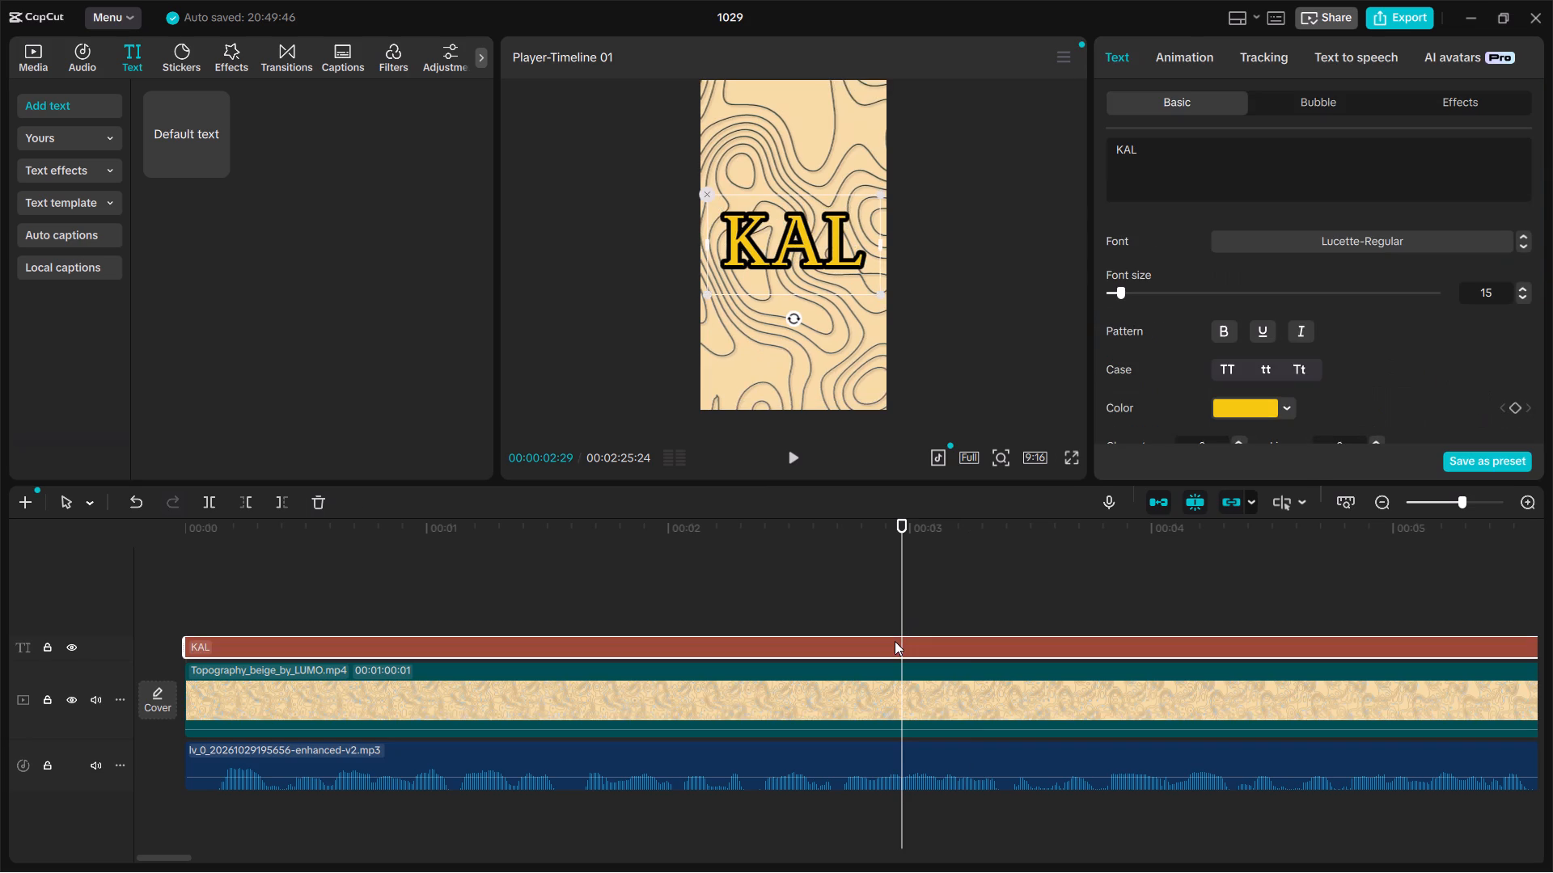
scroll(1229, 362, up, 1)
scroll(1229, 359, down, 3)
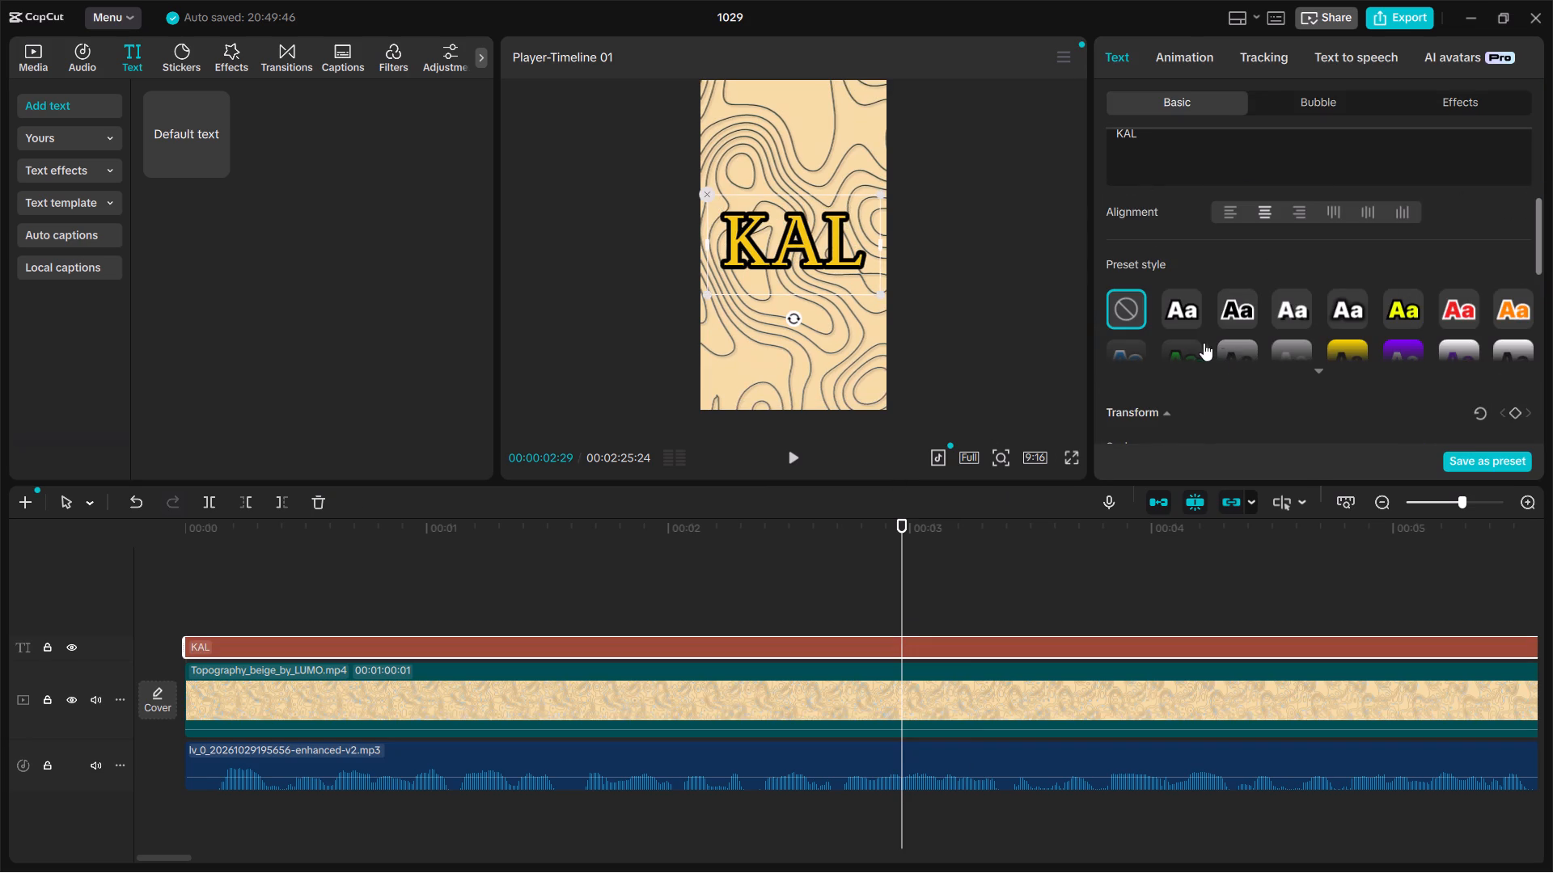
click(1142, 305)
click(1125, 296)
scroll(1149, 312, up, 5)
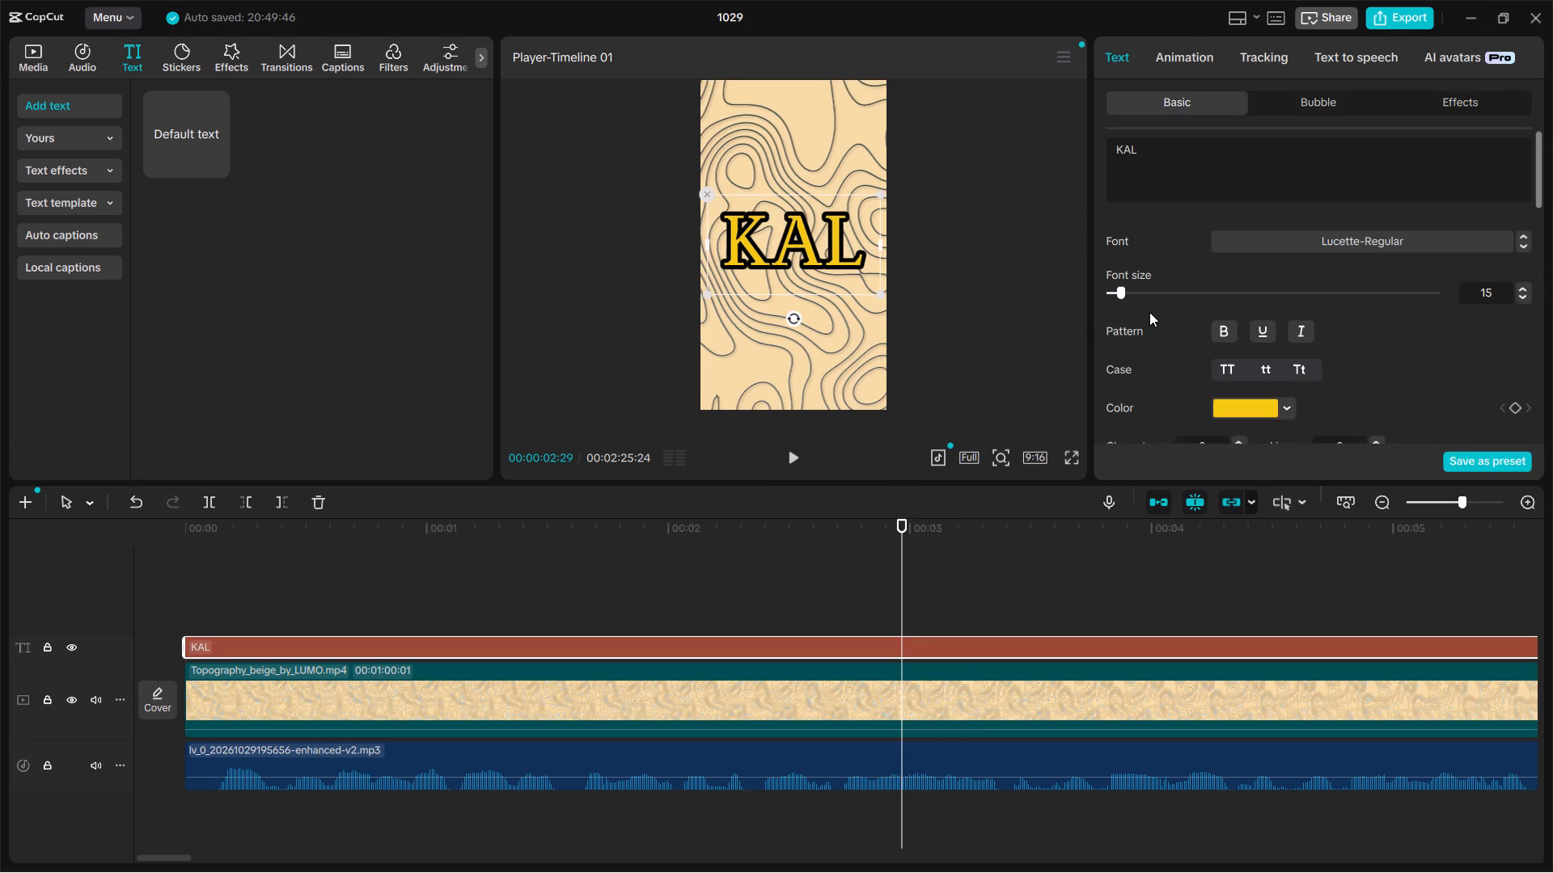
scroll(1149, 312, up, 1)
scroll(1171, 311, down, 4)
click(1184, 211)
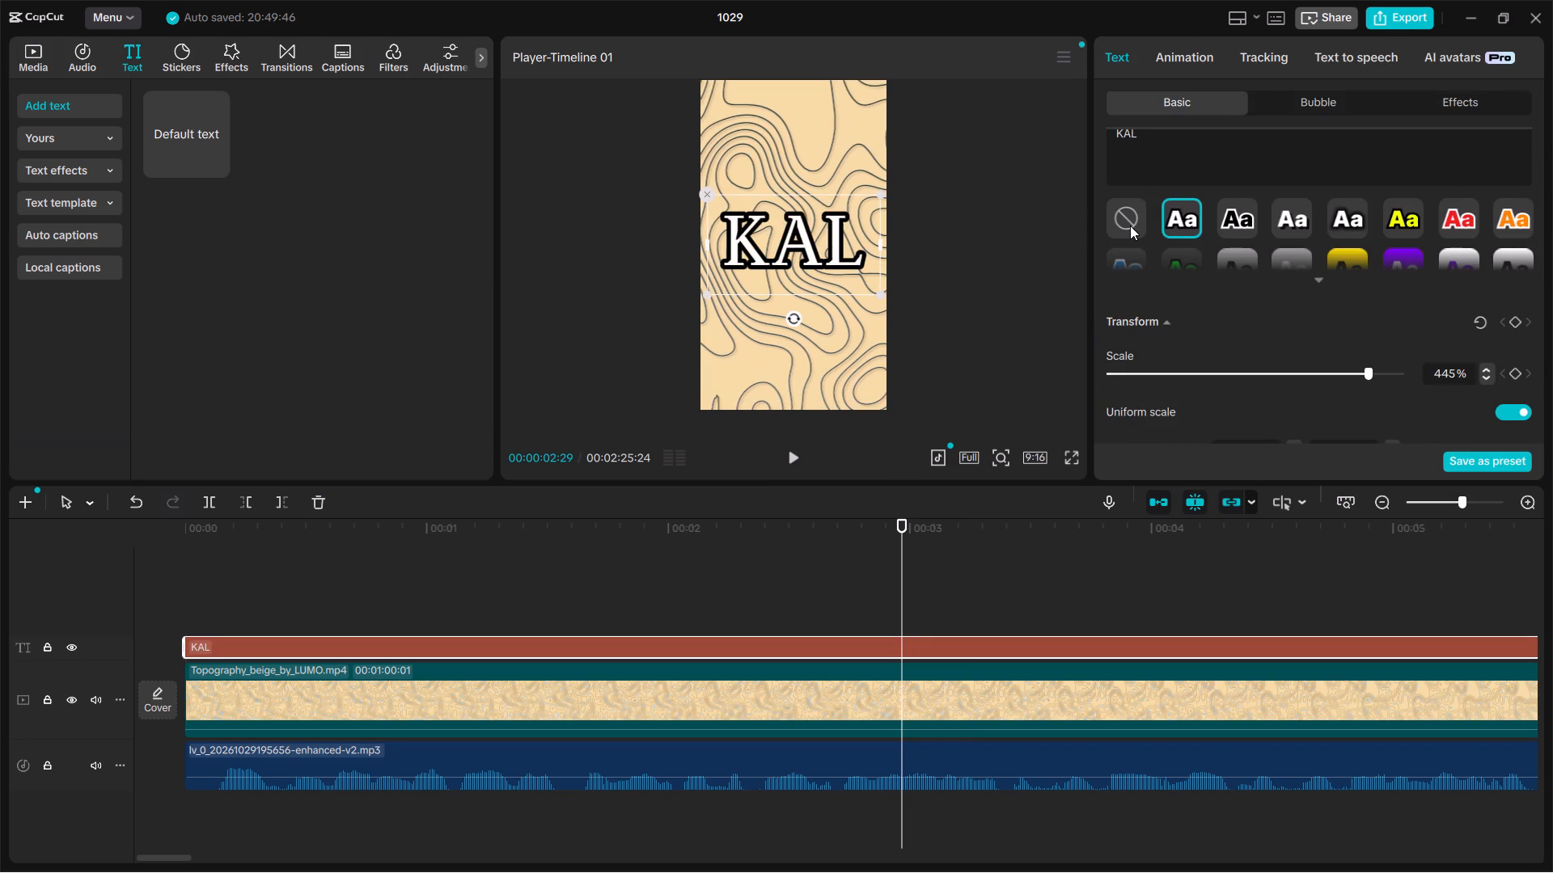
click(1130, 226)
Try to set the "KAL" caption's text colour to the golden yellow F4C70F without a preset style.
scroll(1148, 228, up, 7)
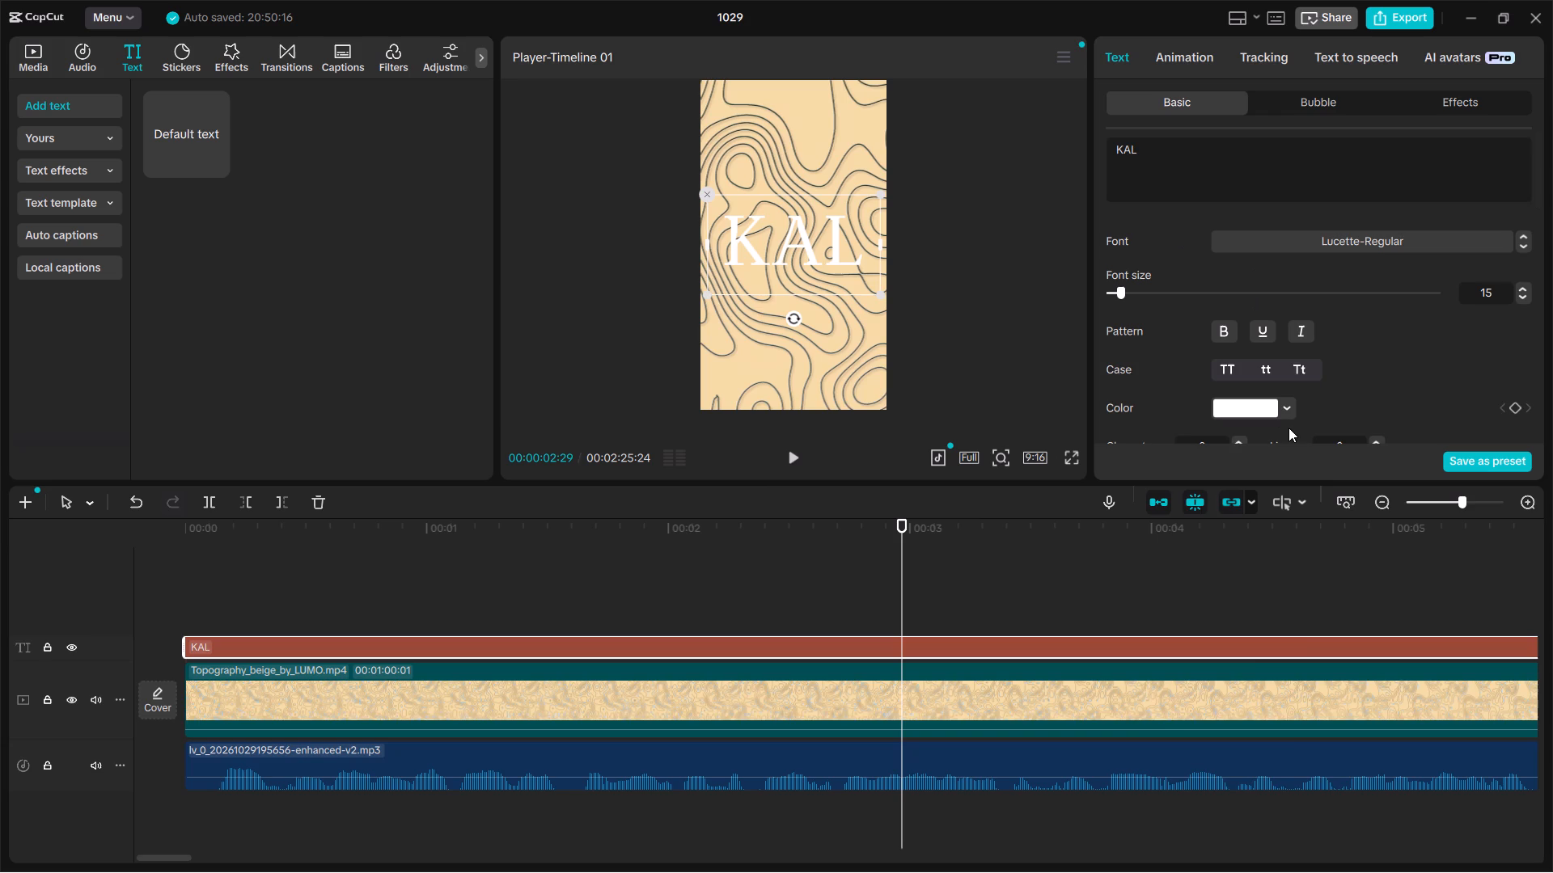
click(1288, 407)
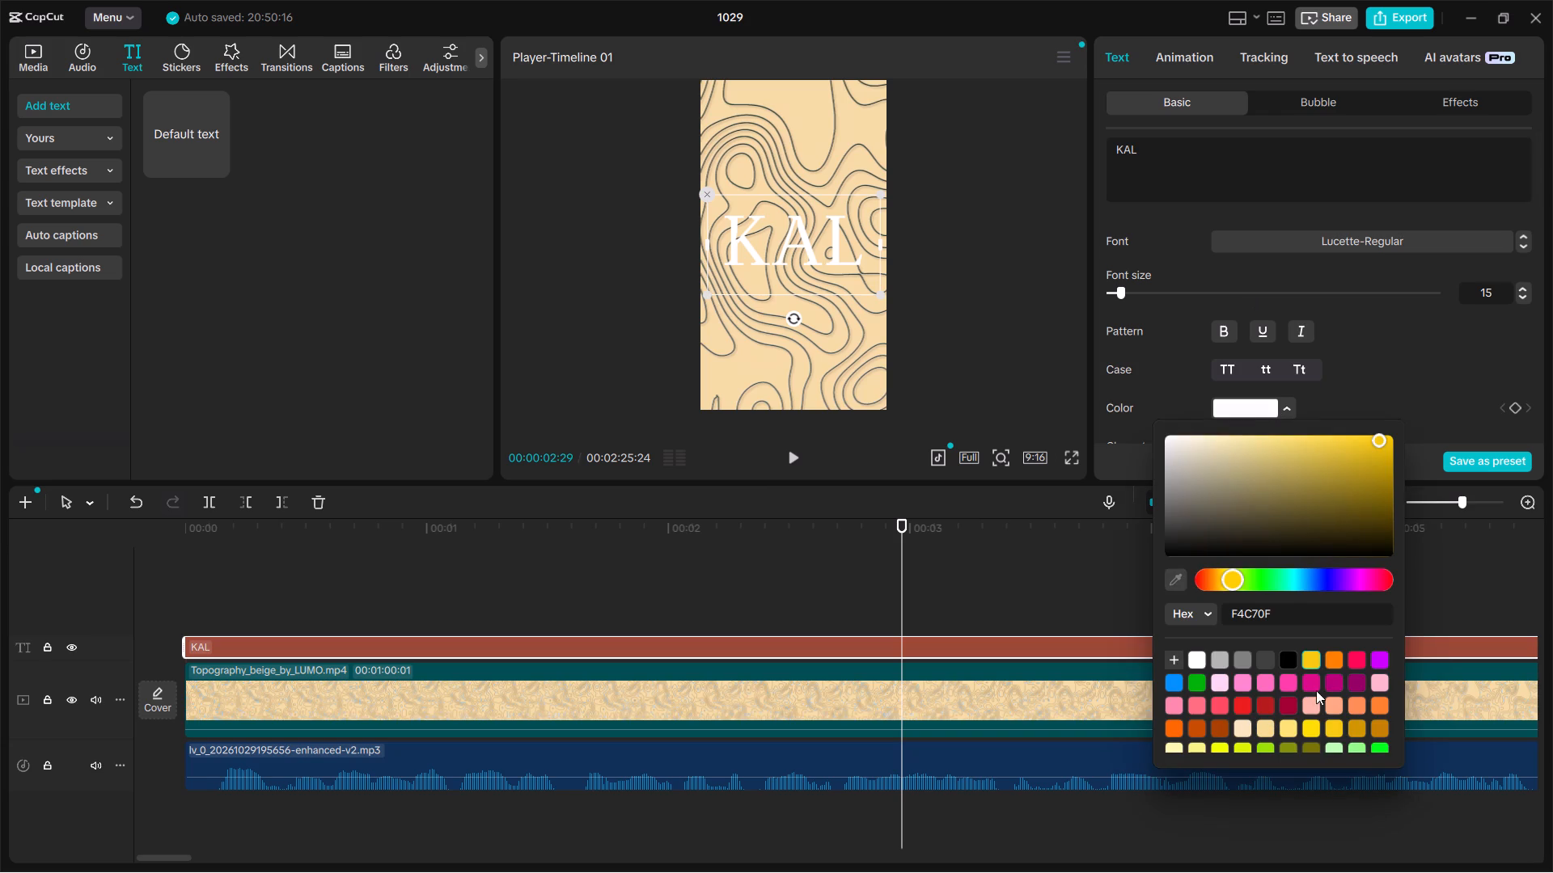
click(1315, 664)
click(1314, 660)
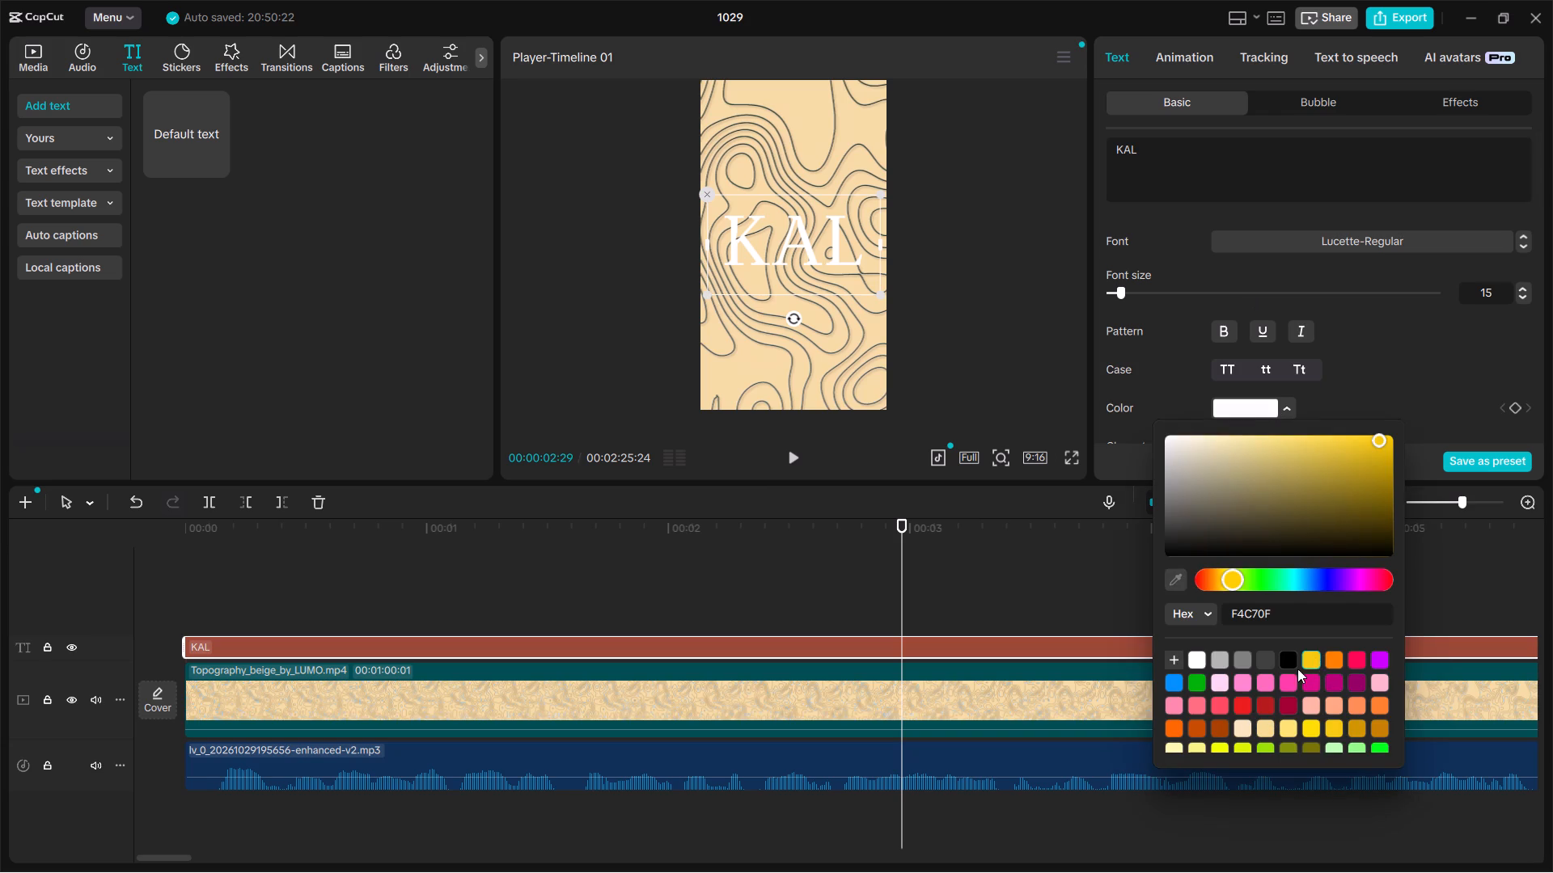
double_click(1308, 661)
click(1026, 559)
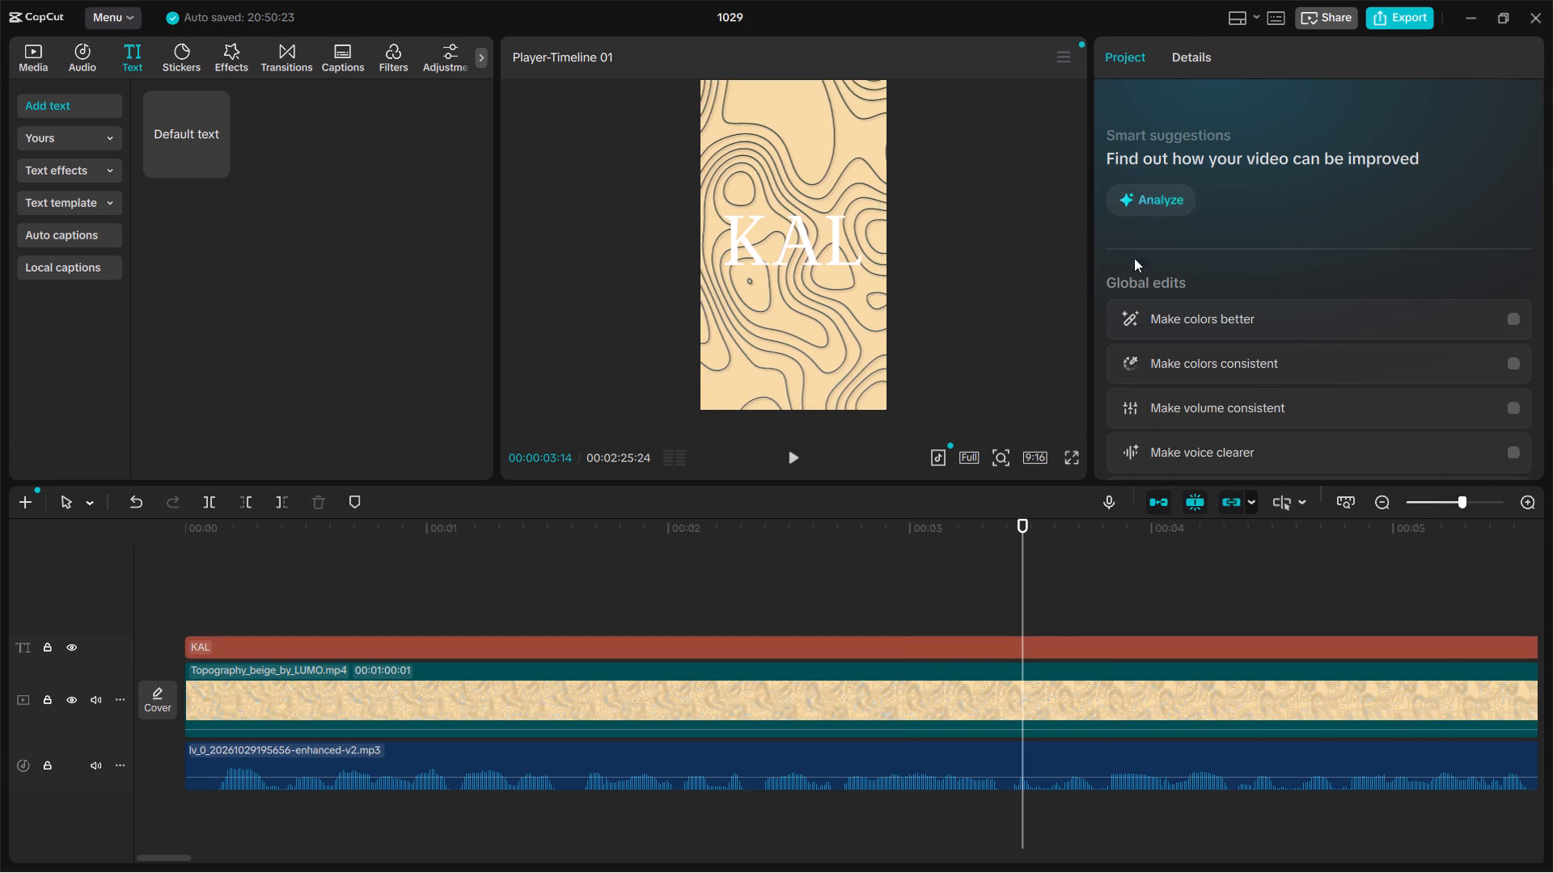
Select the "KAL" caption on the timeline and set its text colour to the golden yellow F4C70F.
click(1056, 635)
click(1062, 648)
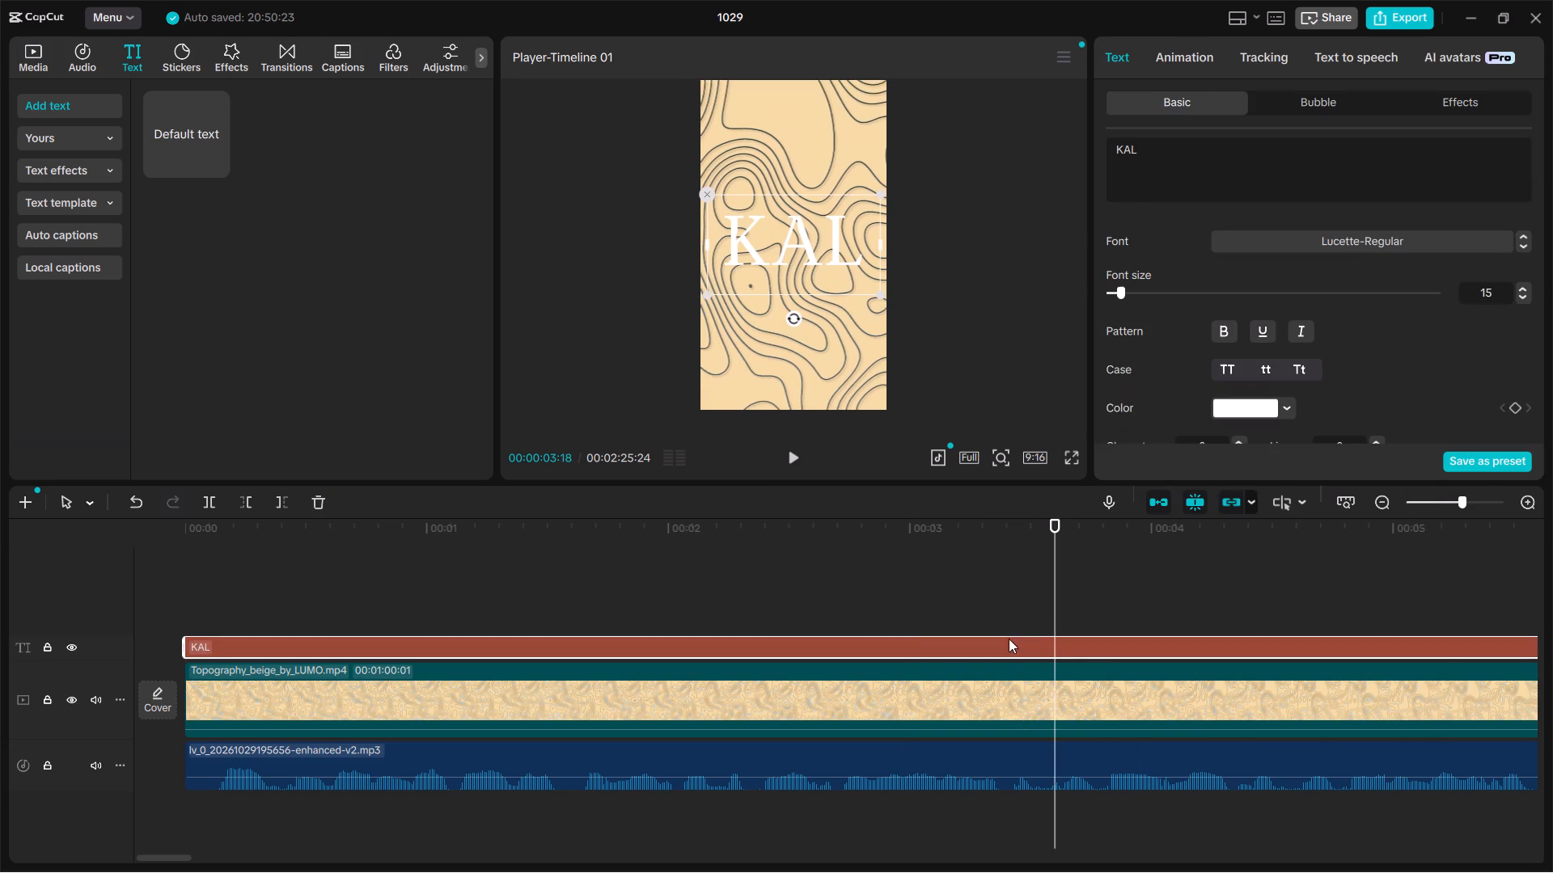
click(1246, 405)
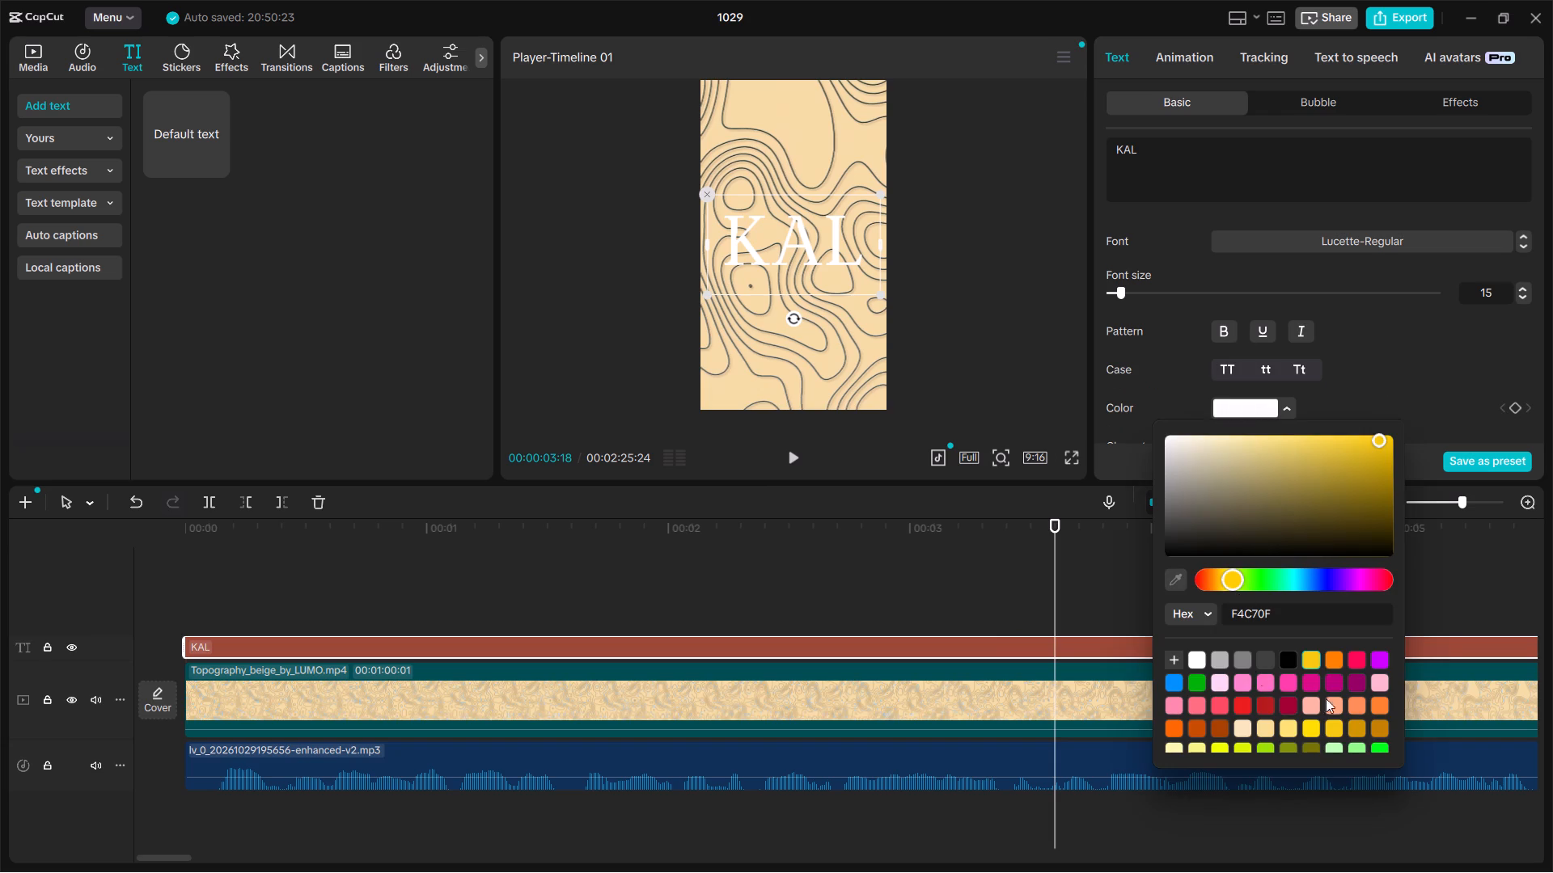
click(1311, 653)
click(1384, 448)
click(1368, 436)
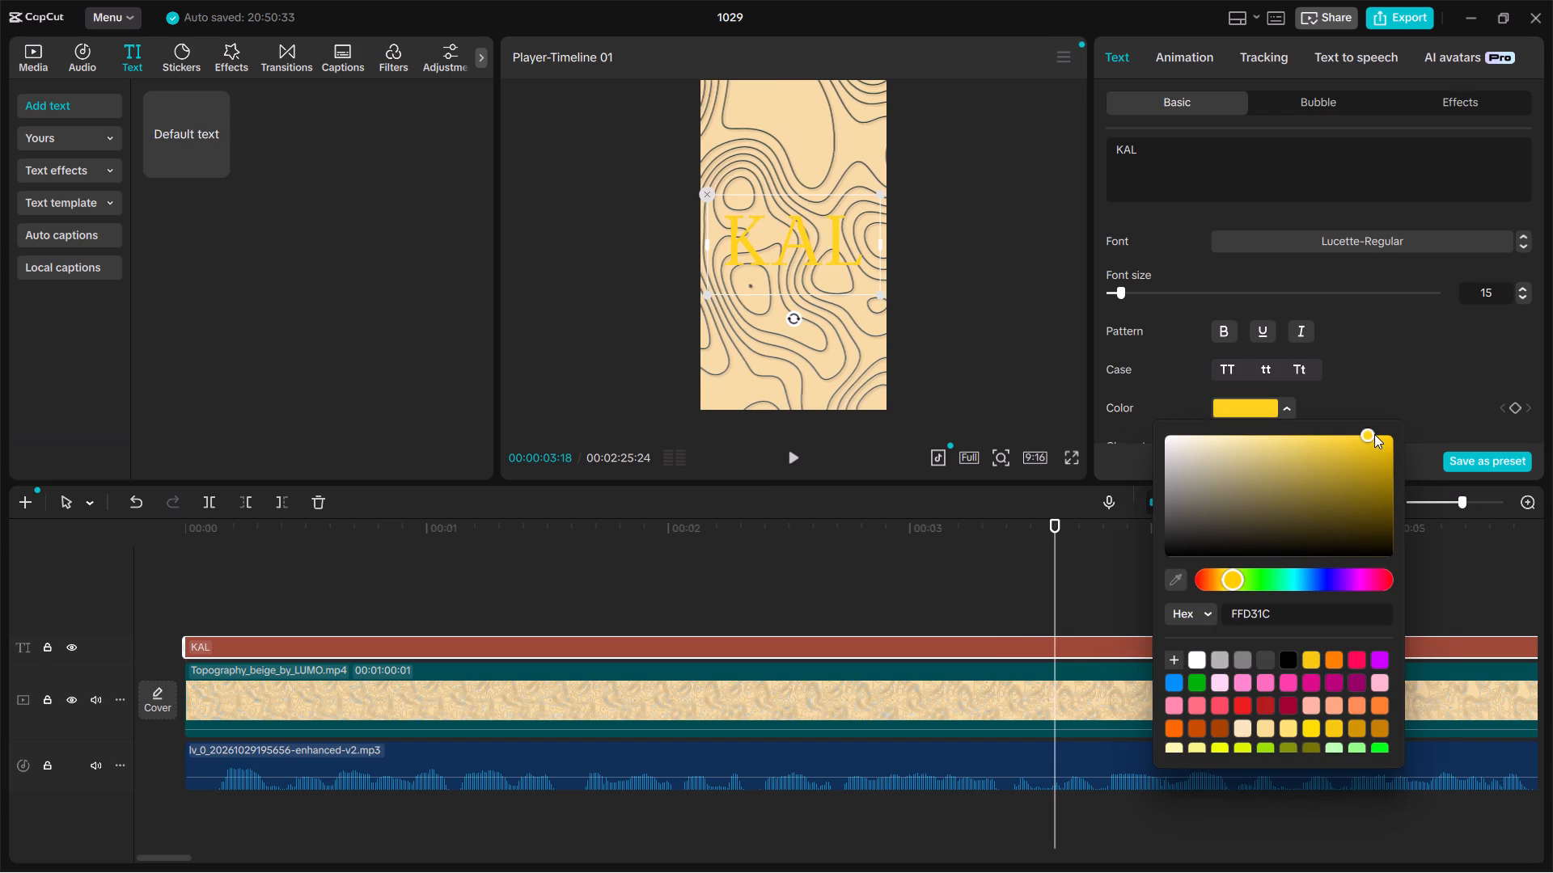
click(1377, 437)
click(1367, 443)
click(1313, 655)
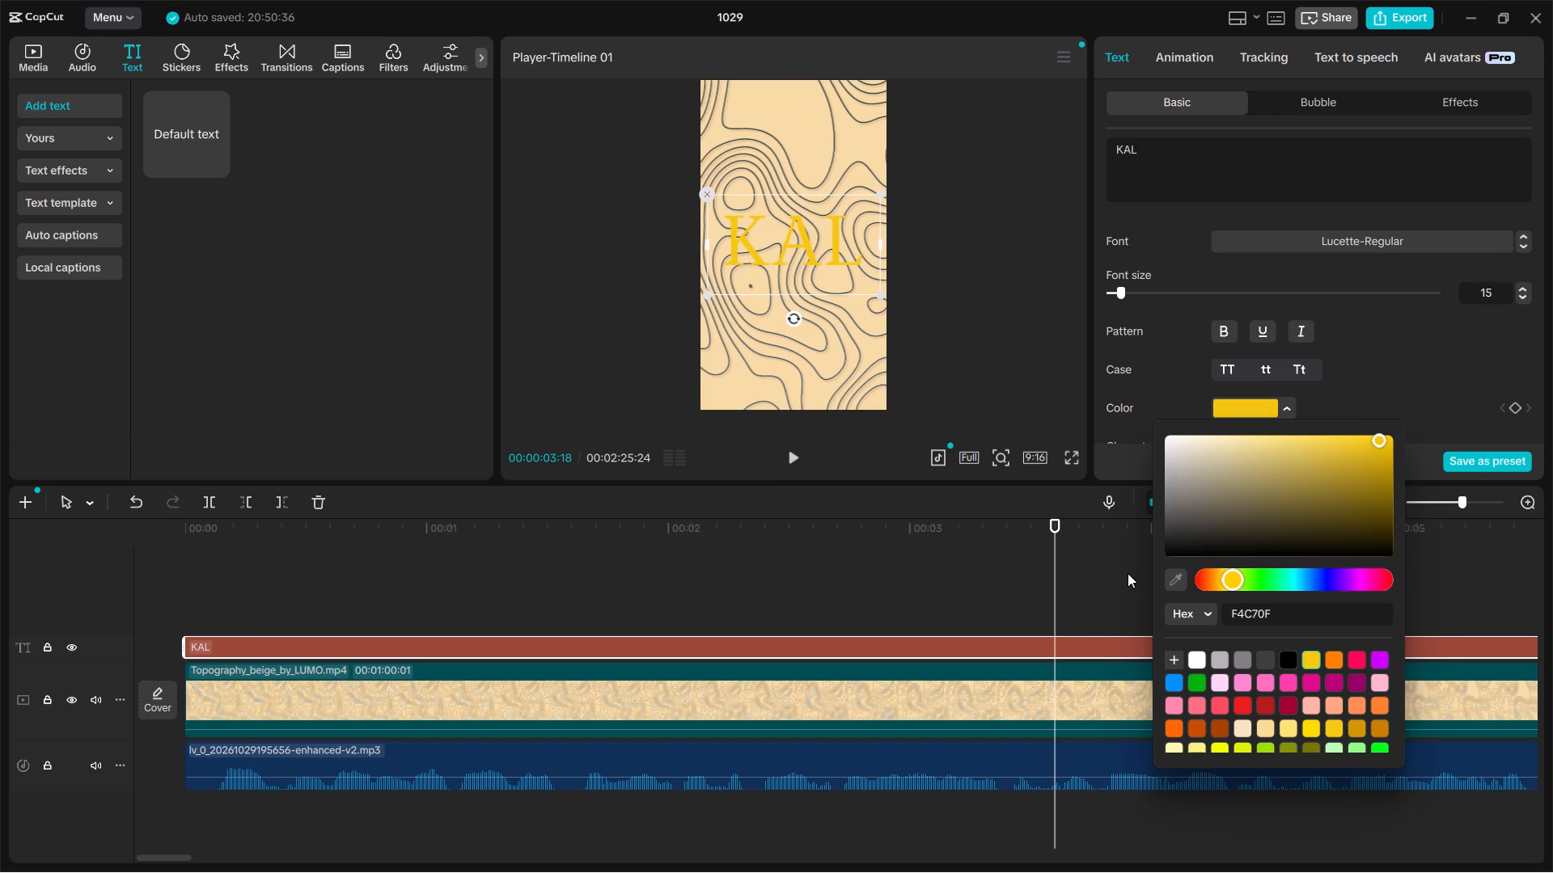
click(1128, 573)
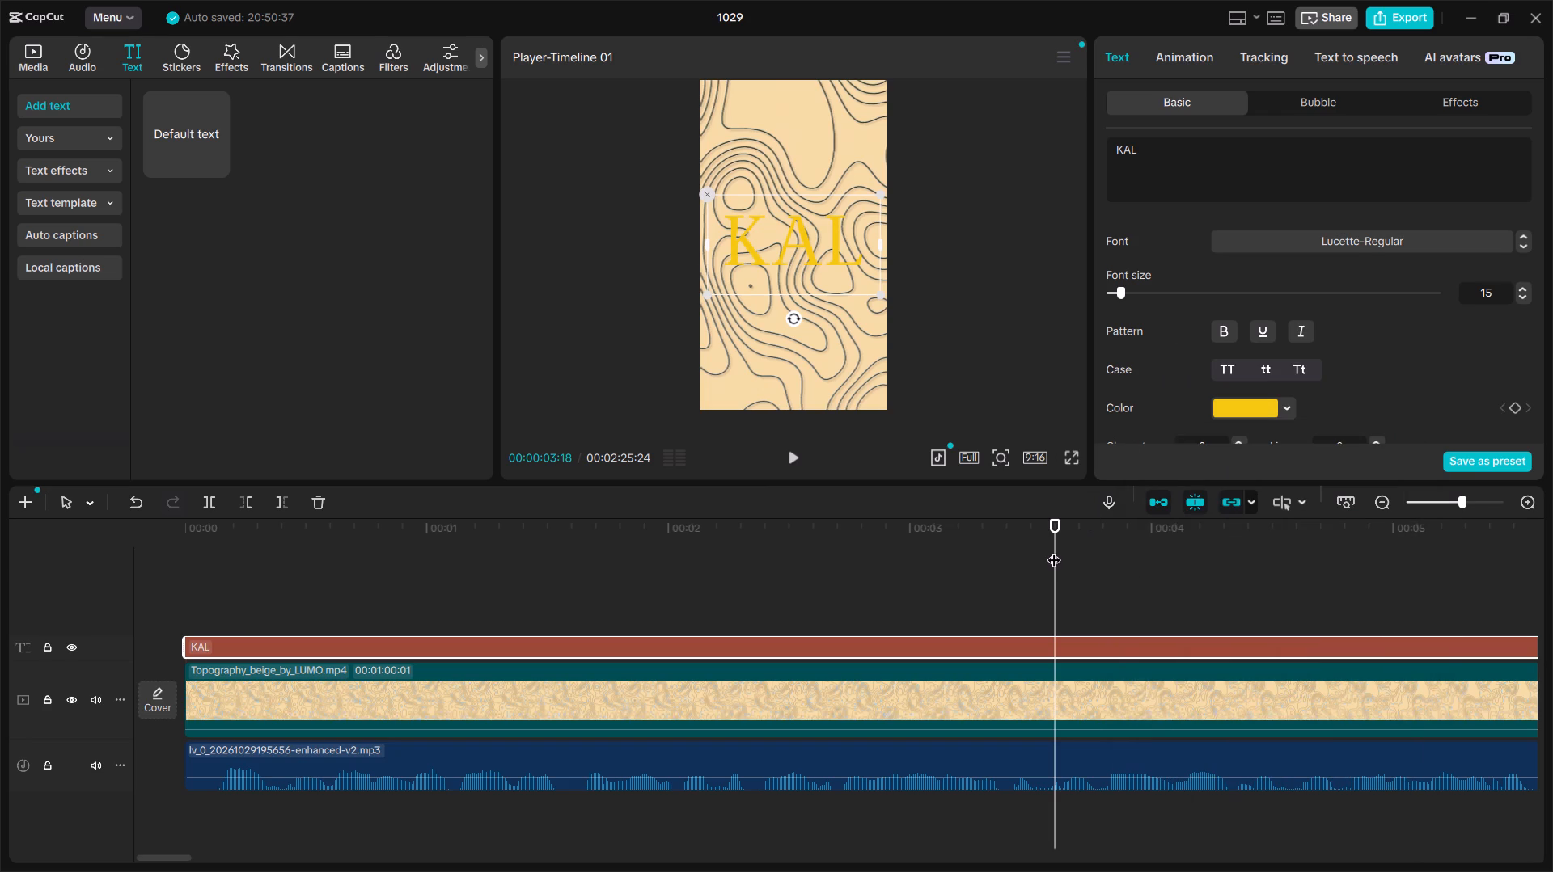
At the start of the timeline, shrink the "KAL" caption to a little under half the frame's width and check it in full screen.
drag(1052, 552, 52, 580)
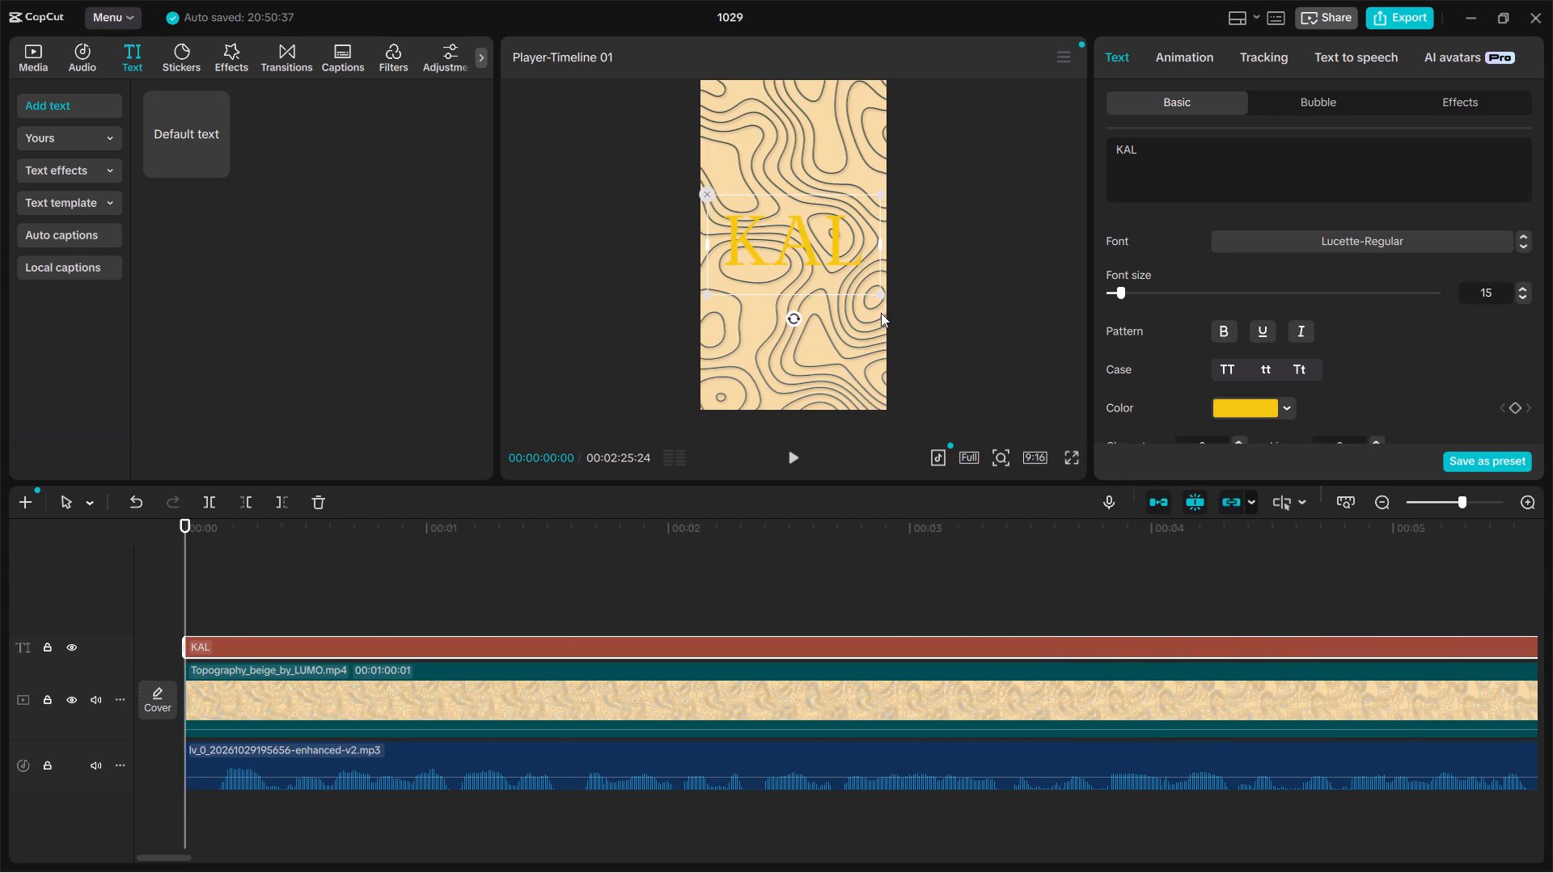
drag(874, 302, 806, 253)
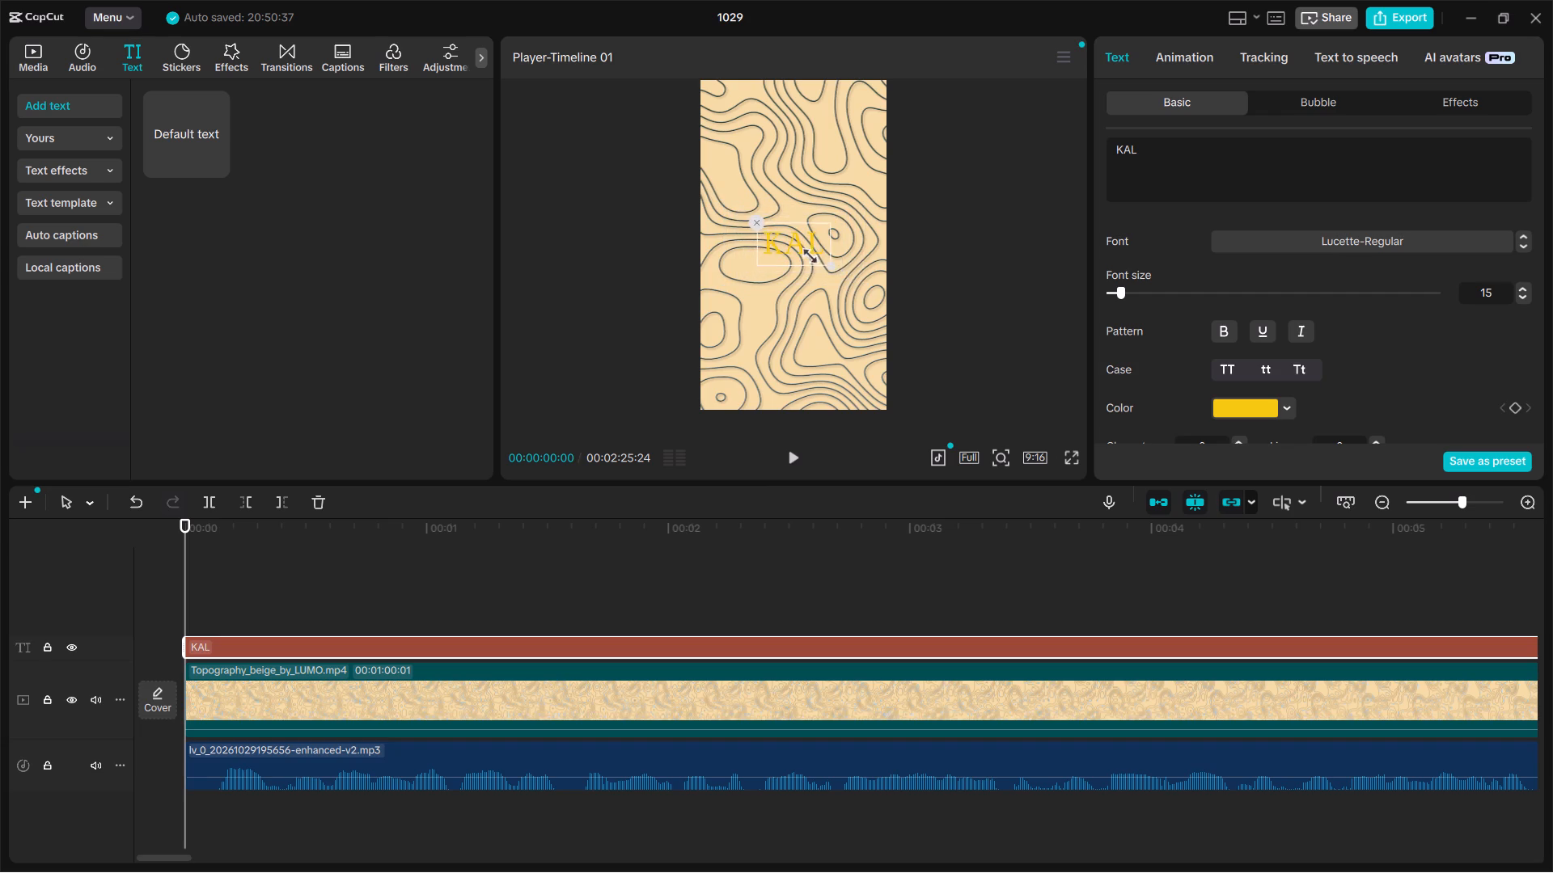
drag(806, 253, 825, 272)
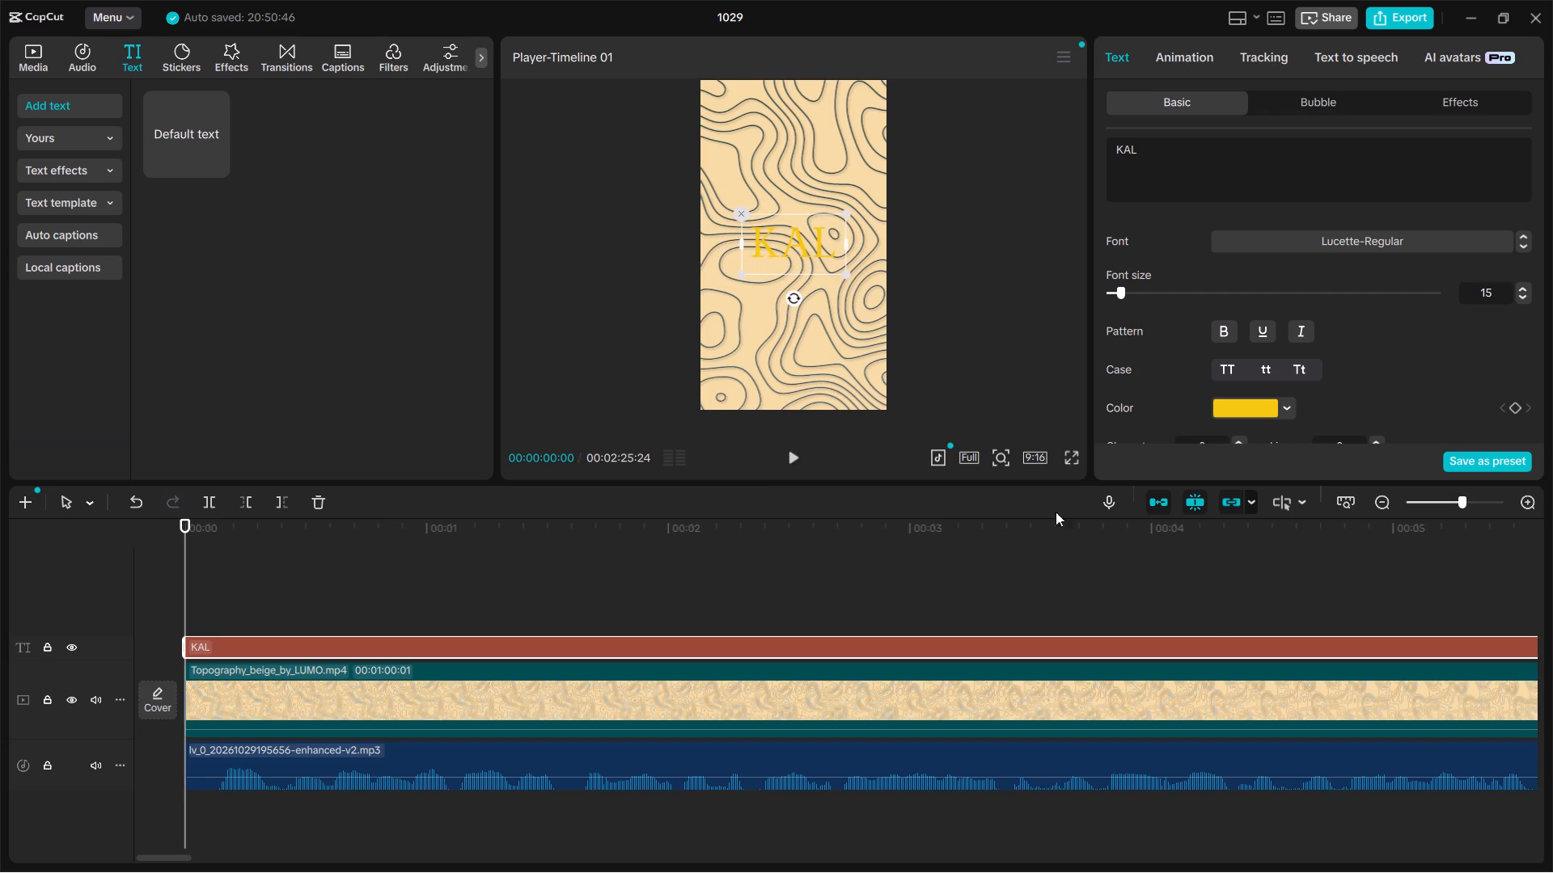
click(1068, 458)
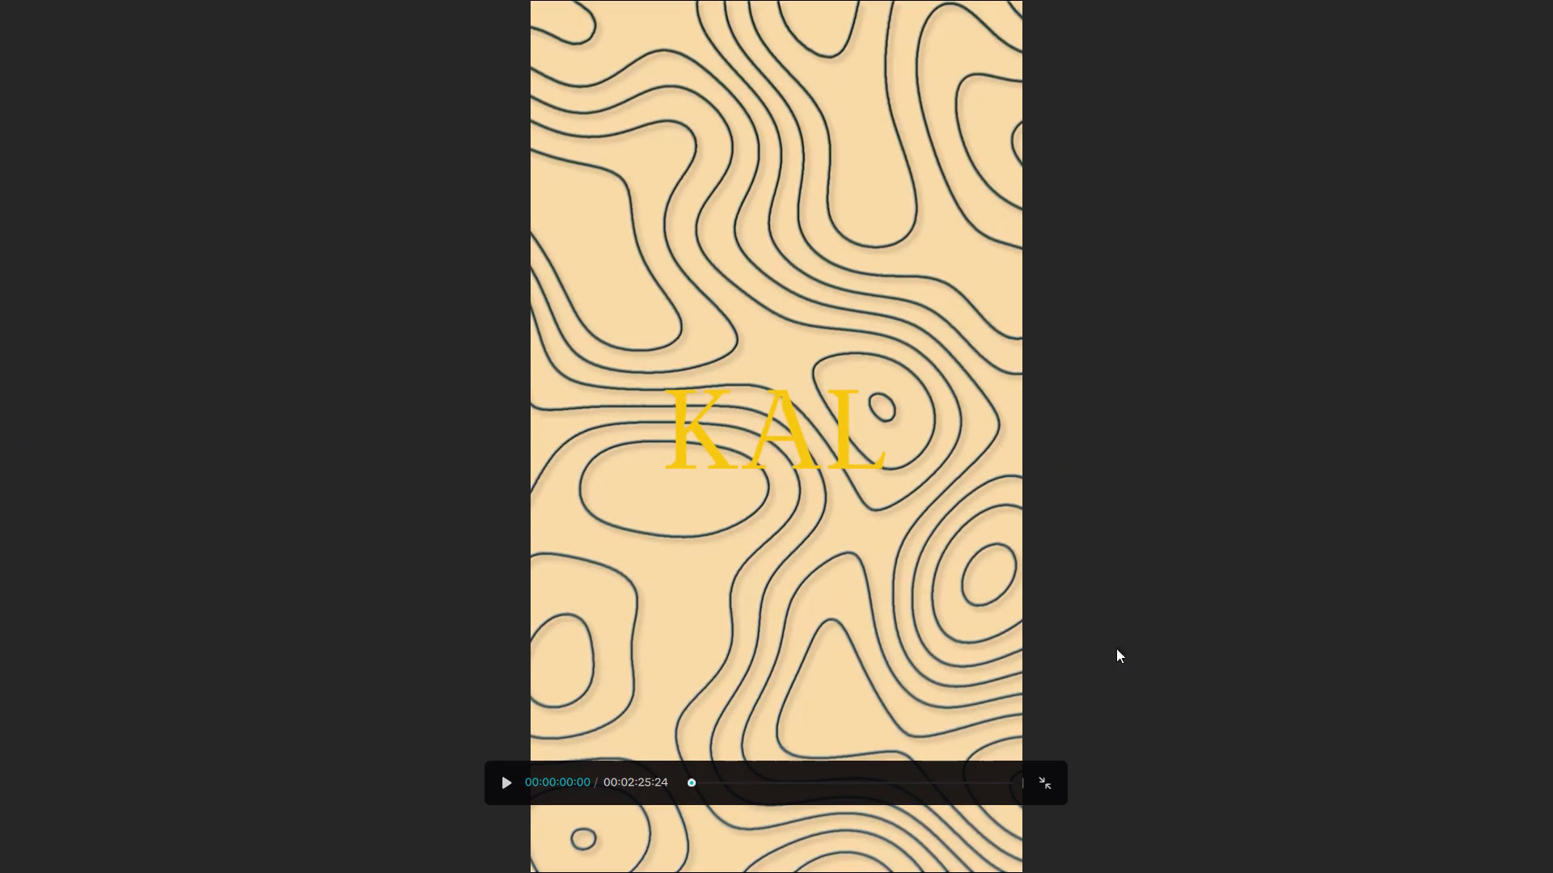
click(1045, 787)
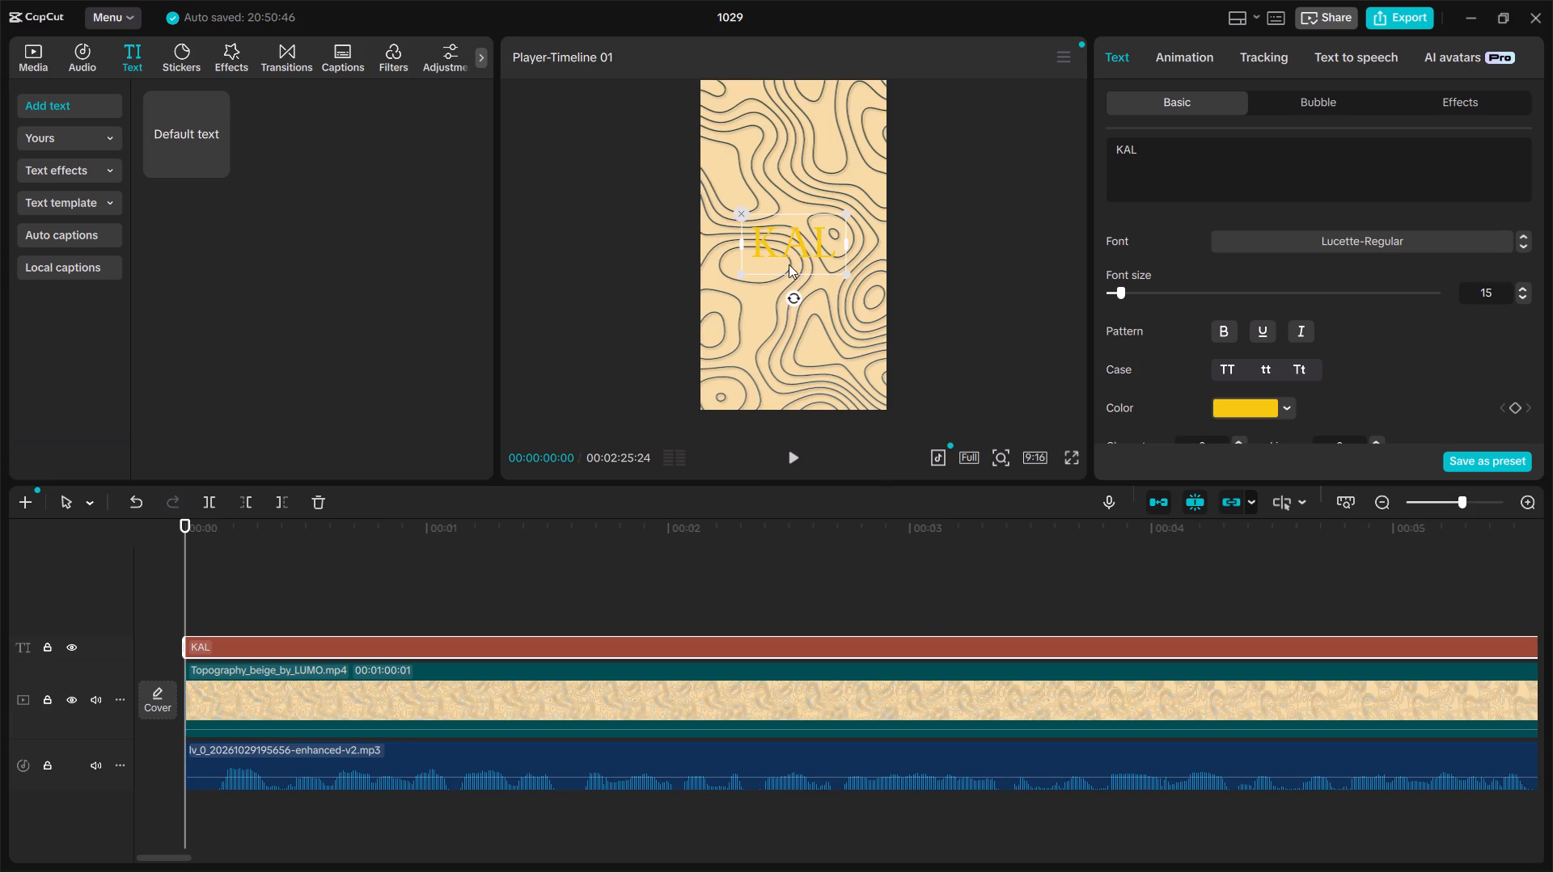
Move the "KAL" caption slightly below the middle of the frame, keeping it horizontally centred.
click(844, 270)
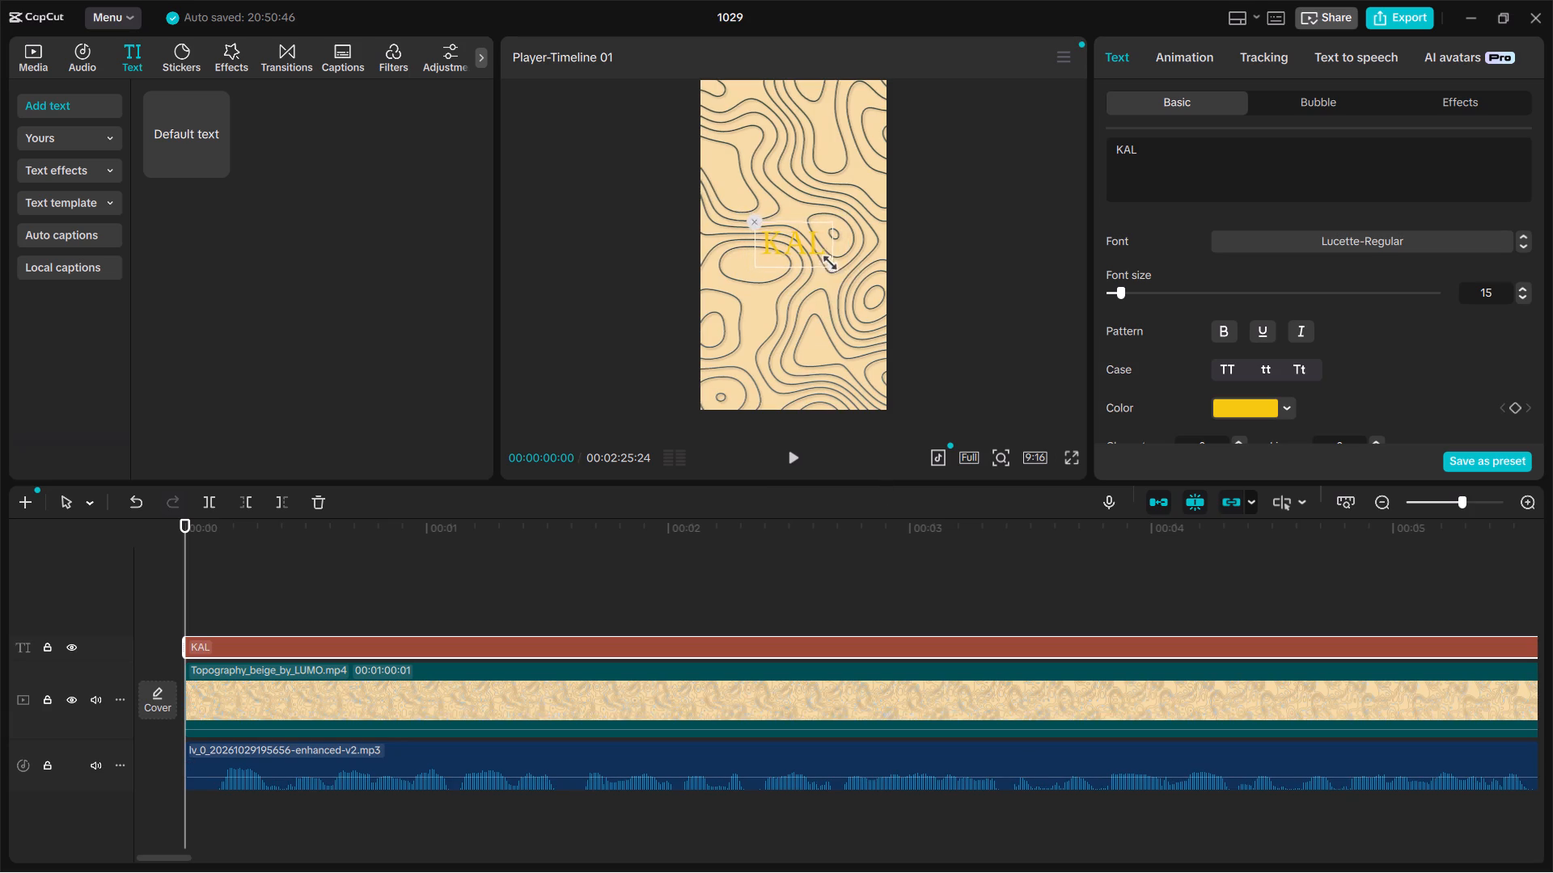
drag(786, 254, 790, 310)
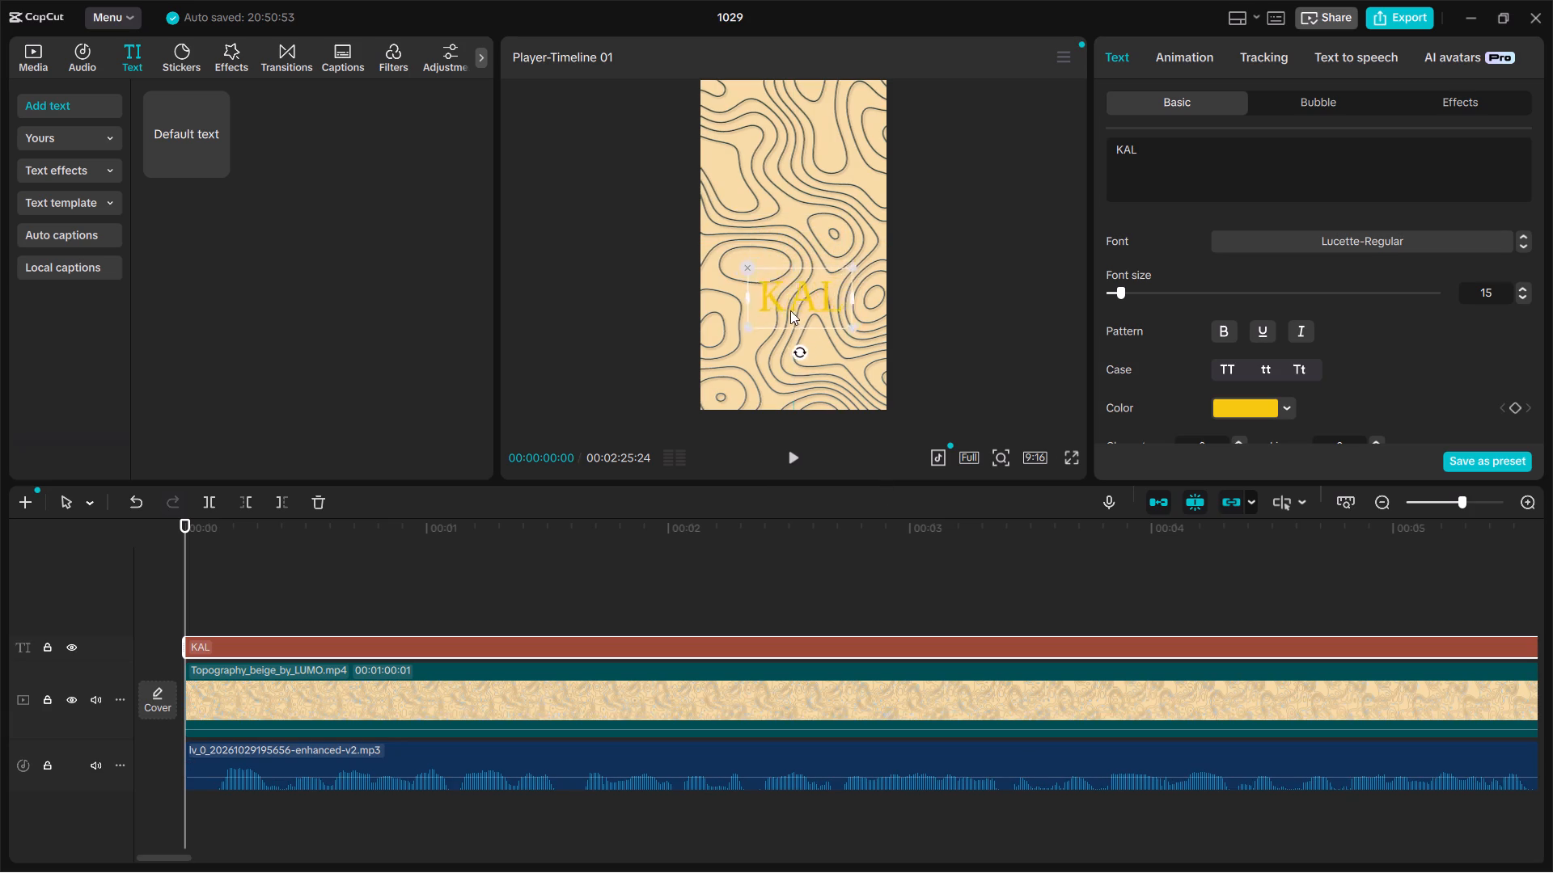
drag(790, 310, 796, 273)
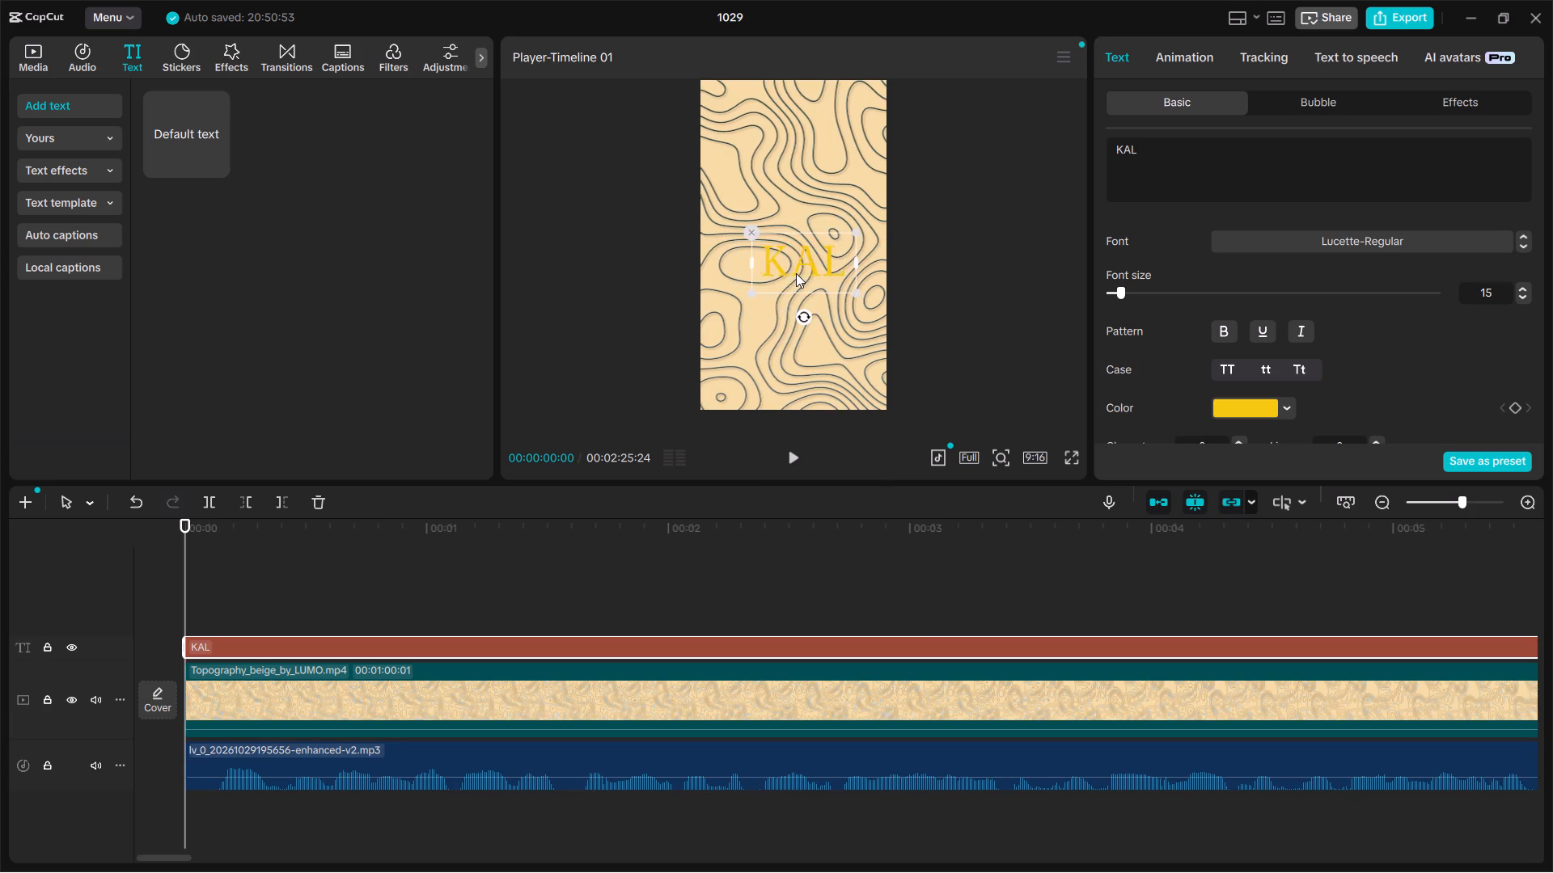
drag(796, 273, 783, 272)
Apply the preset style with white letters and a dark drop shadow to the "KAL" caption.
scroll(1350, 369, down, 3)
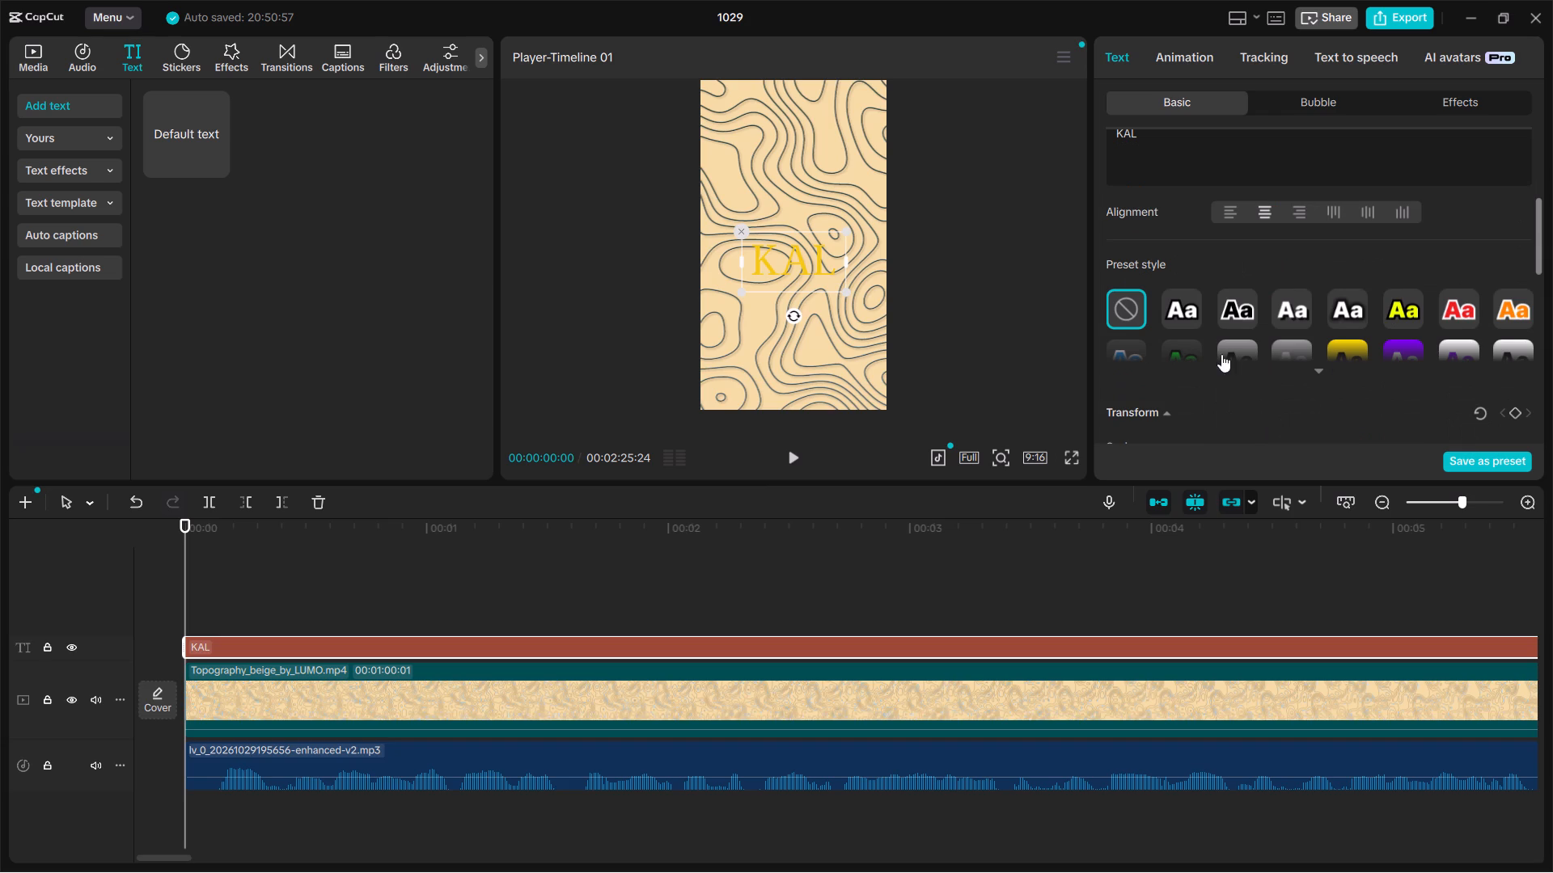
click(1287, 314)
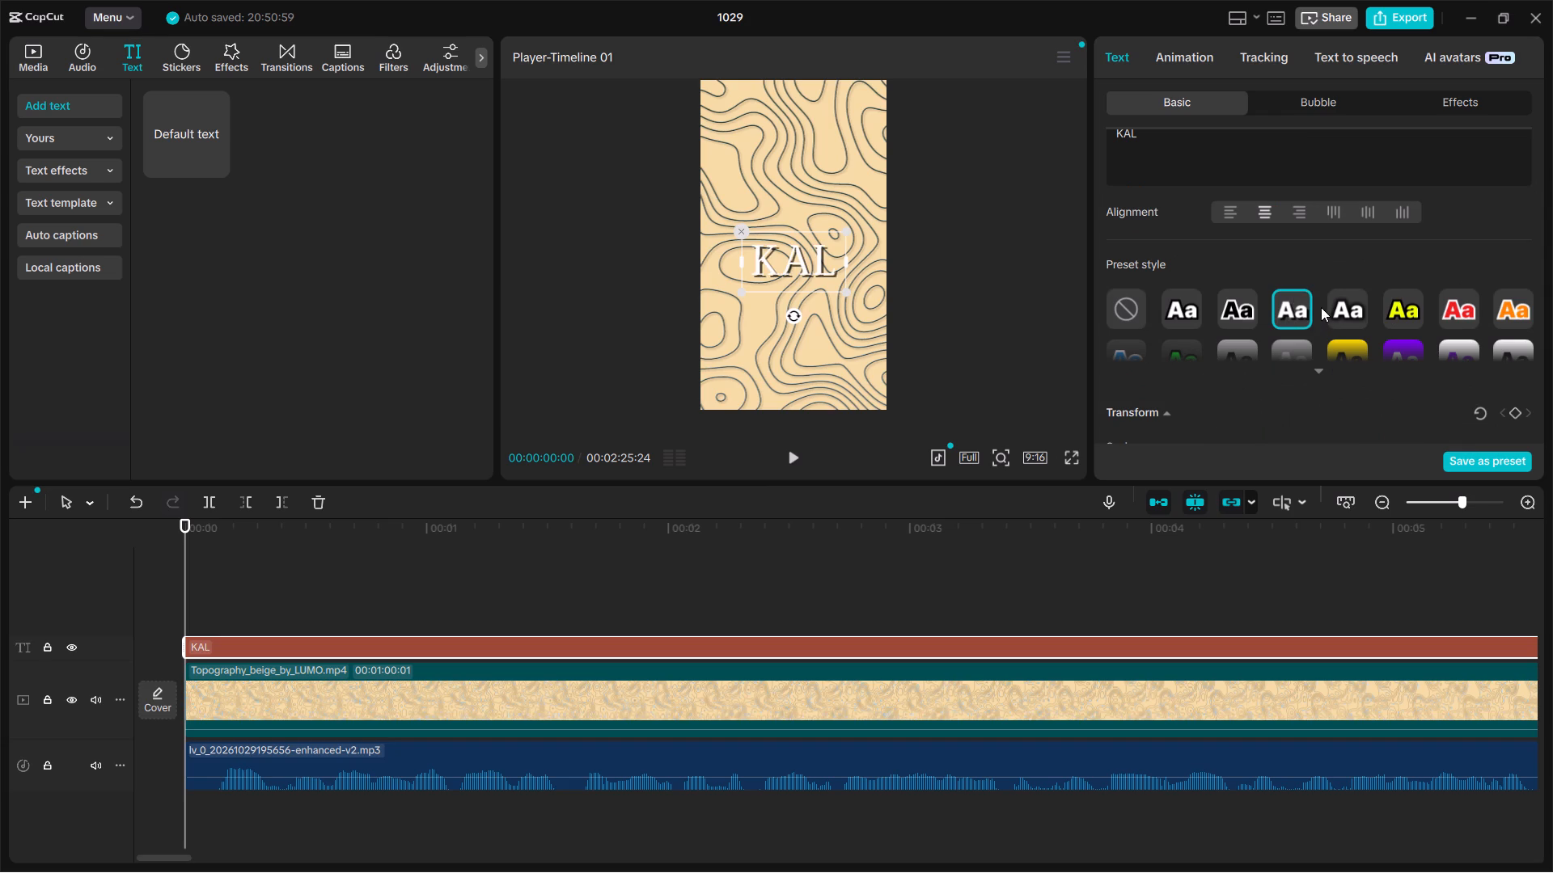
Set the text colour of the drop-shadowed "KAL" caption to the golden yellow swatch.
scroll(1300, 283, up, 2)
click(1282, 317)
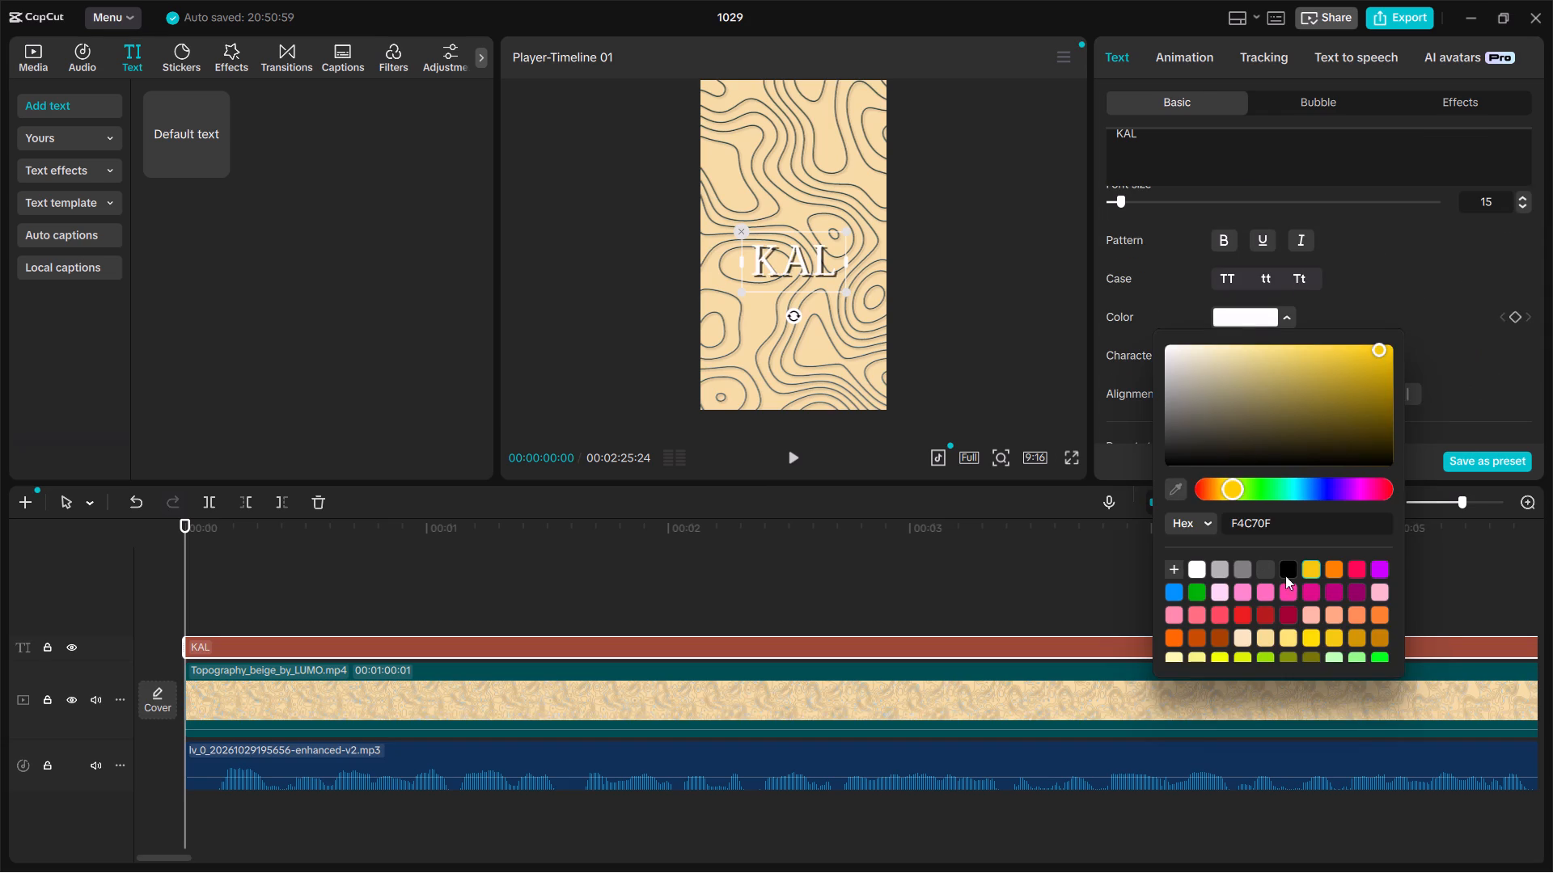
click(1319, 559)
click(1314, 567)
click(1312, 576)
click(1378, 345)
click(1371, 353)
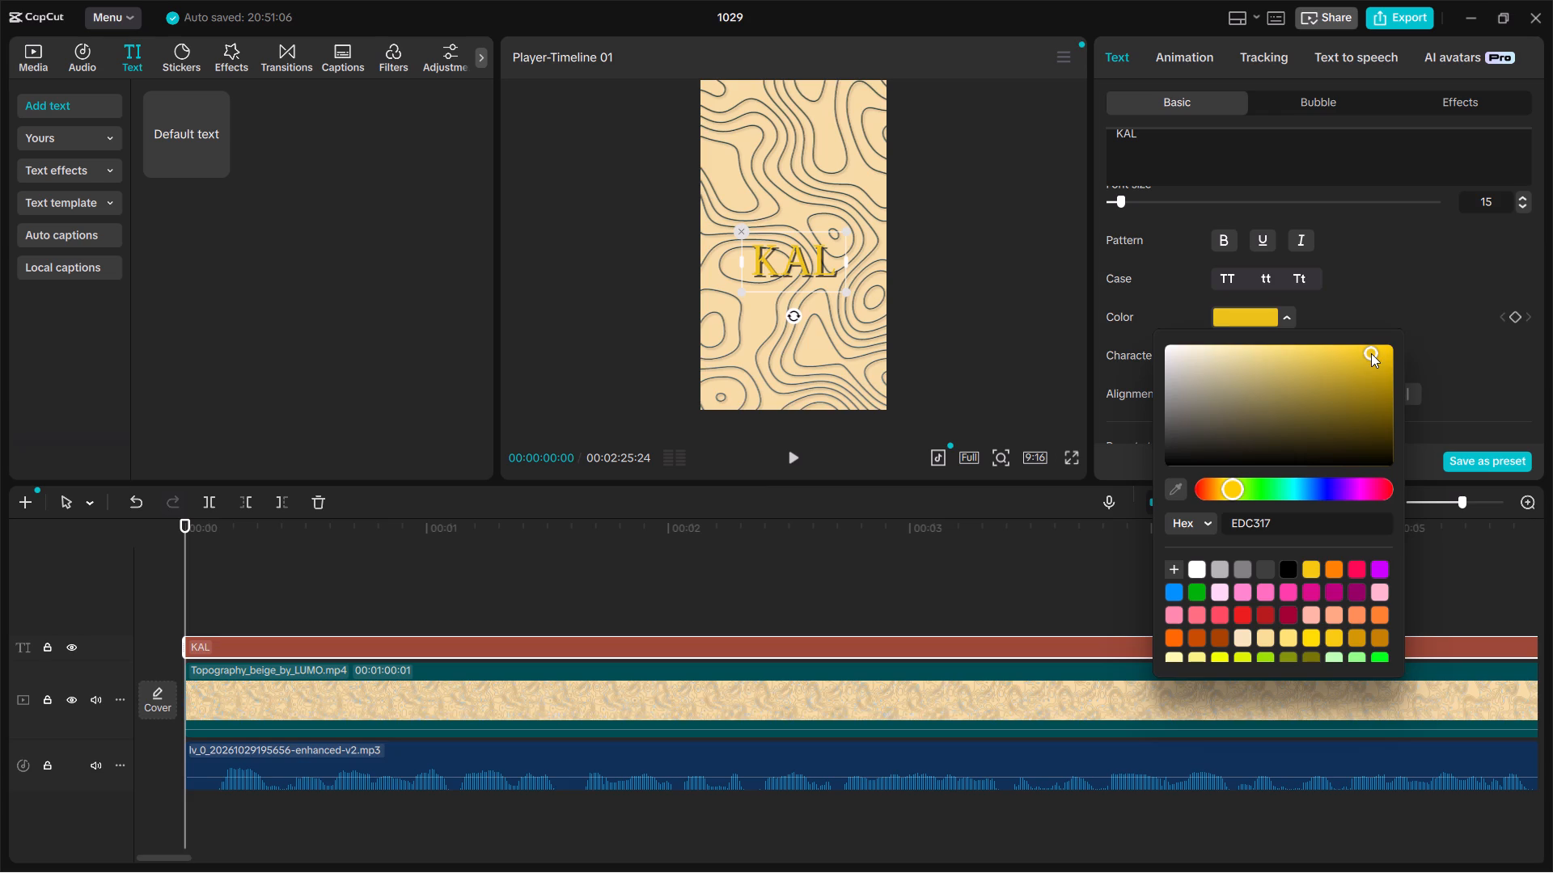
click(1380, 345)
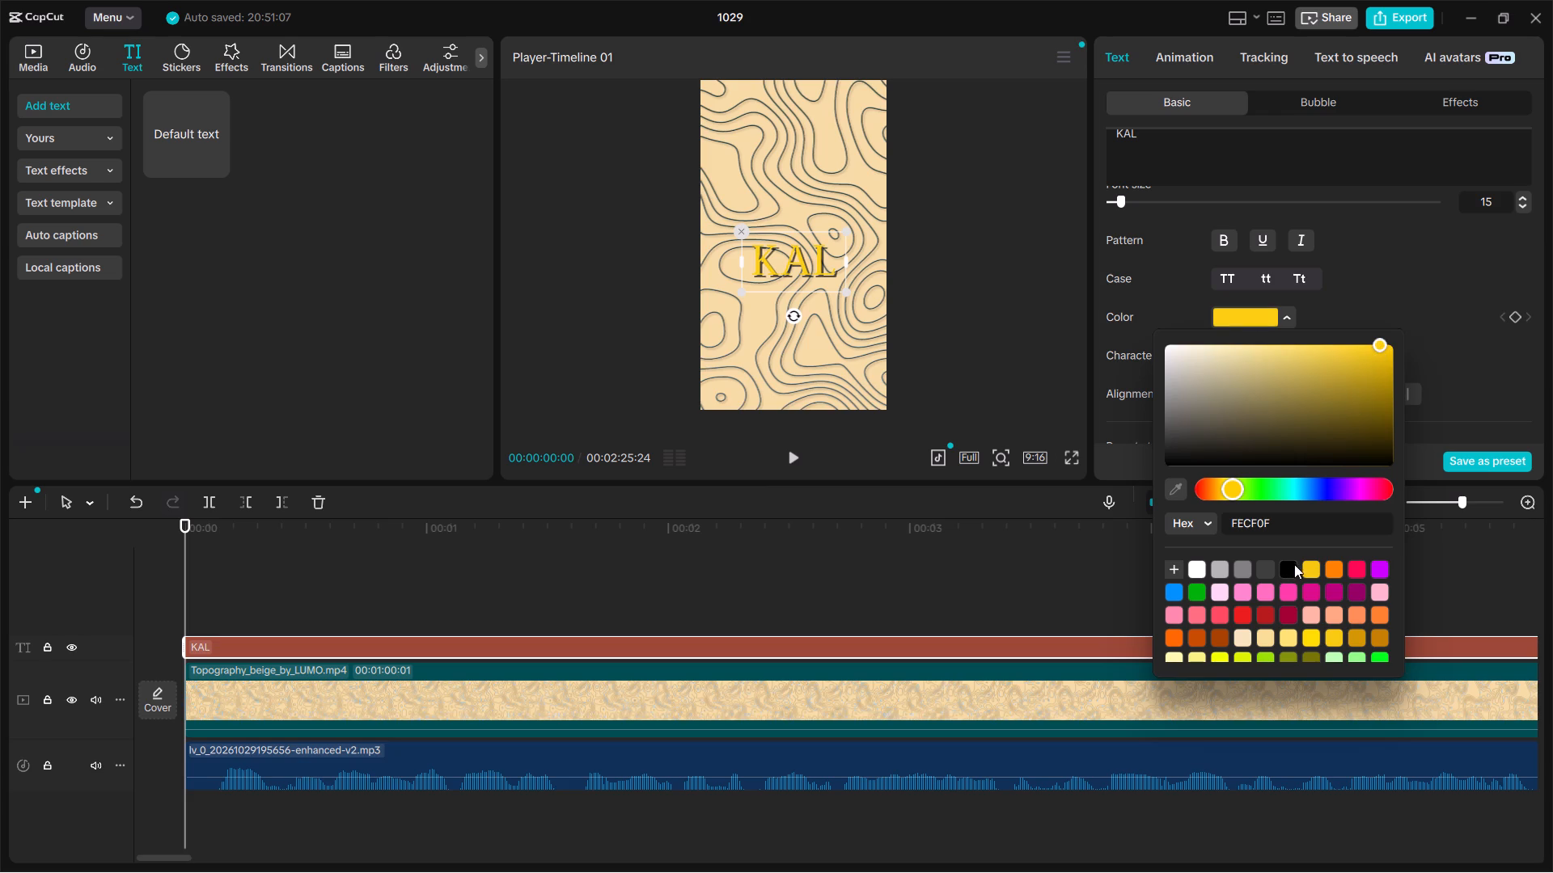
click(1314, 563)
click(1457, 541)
Apply the preset style with white letters and a soft dark glow to the "KAL" caption.
scroll(1411, 336, down, 1)
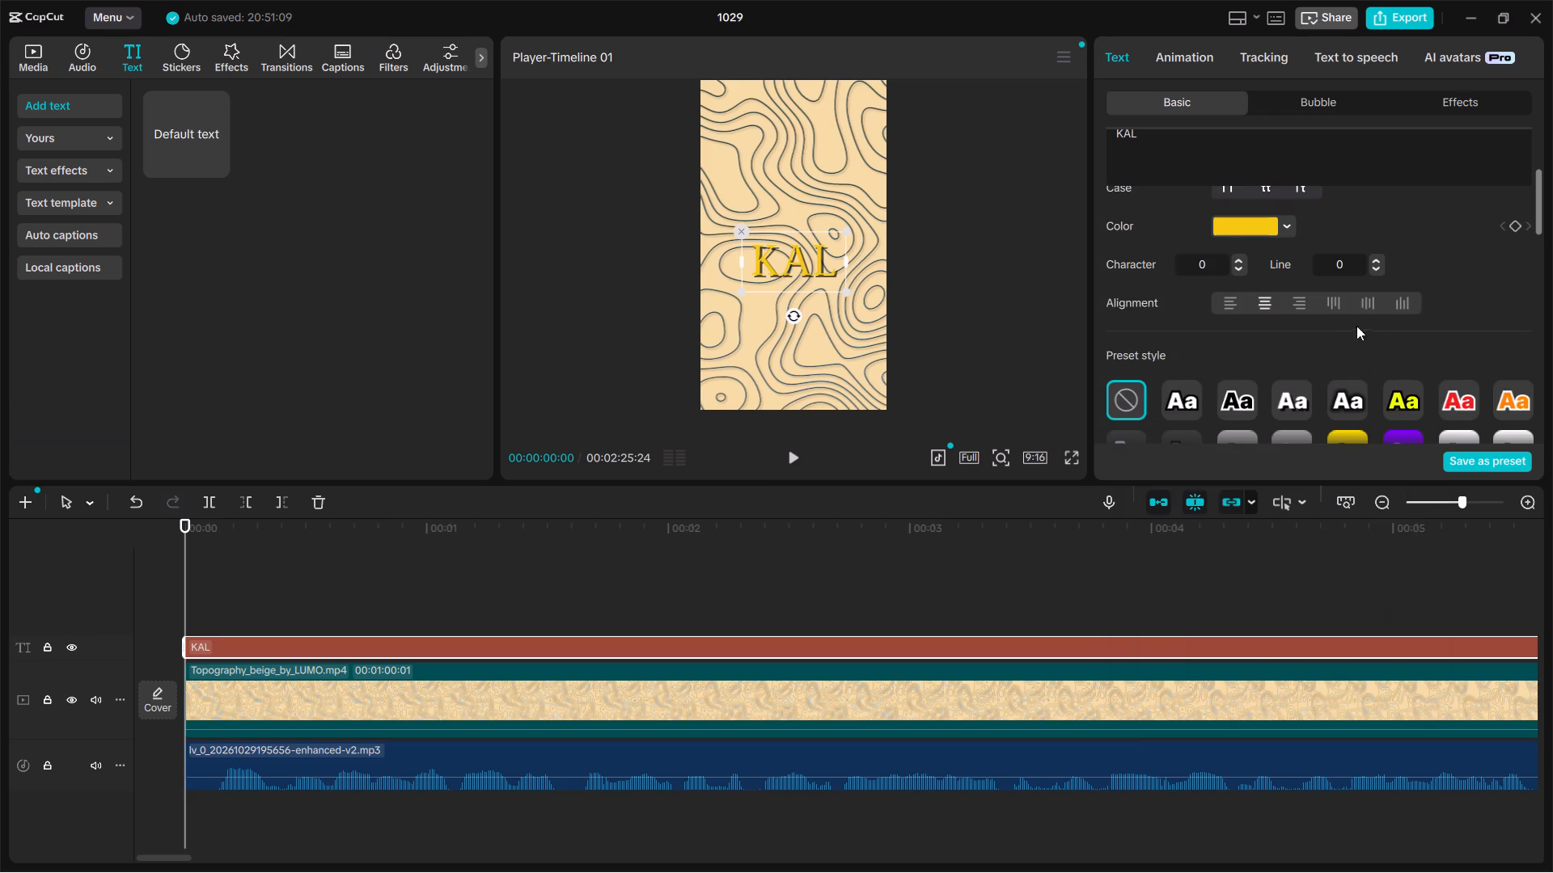
scroll(1367, 400, down, 1)
scroll(1394, 313, down, 1)
scroll(1302, 230, up, 1)
click(1365, 325)
click(1360, 319)
Set the glowing "KAL" caption's text colour to the golden yellow swatch F4C70F and deselect the caption.
scroll(1325, 285, up, 2)
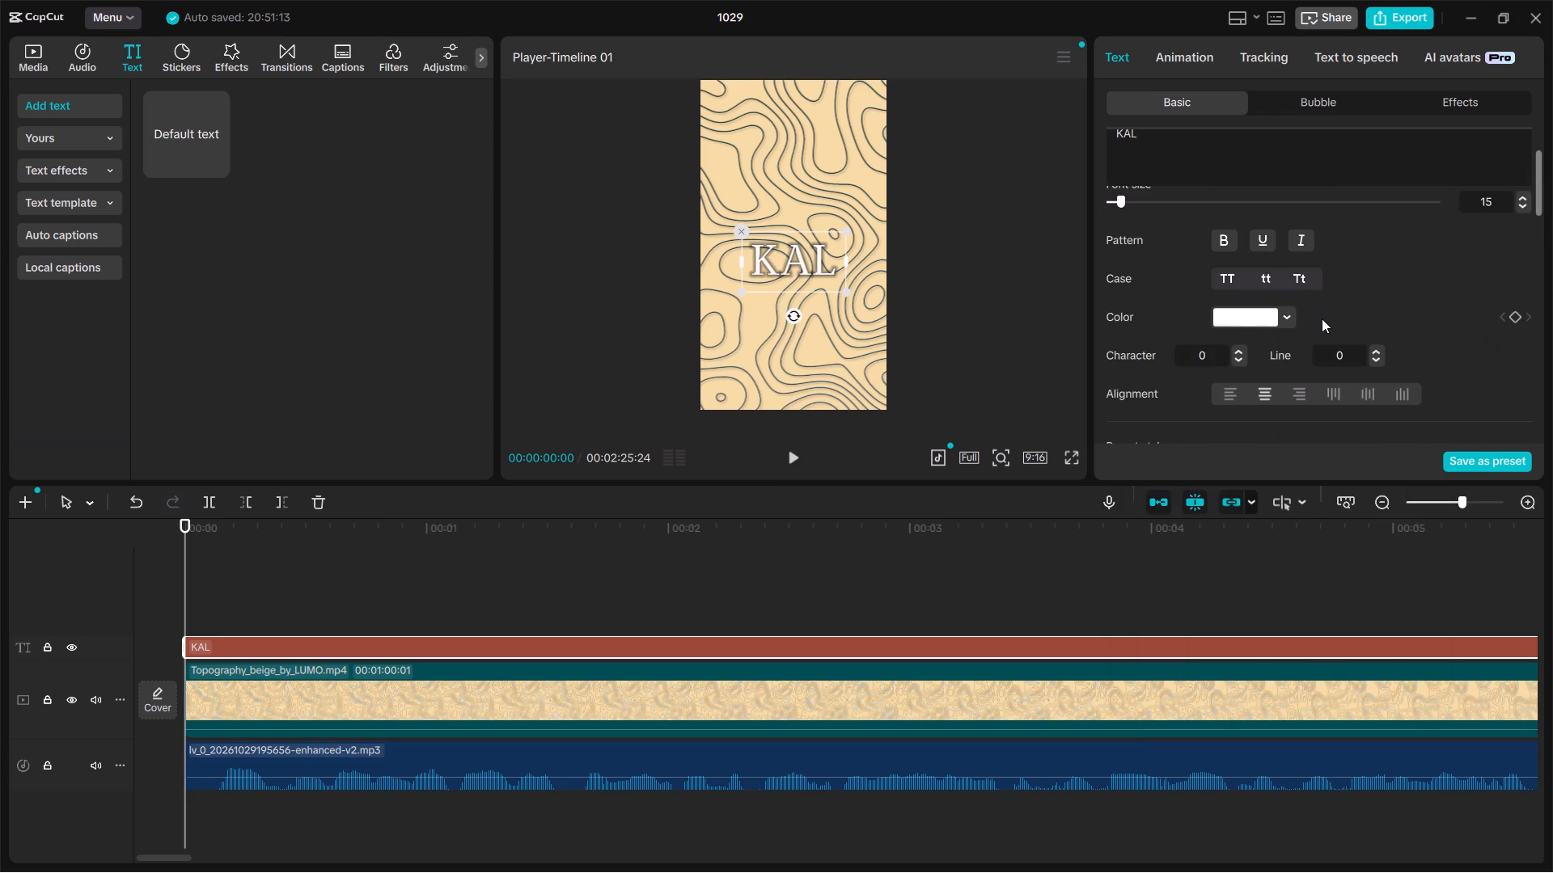
scroll(1304, 290, up, 2)
click(1255, 413)
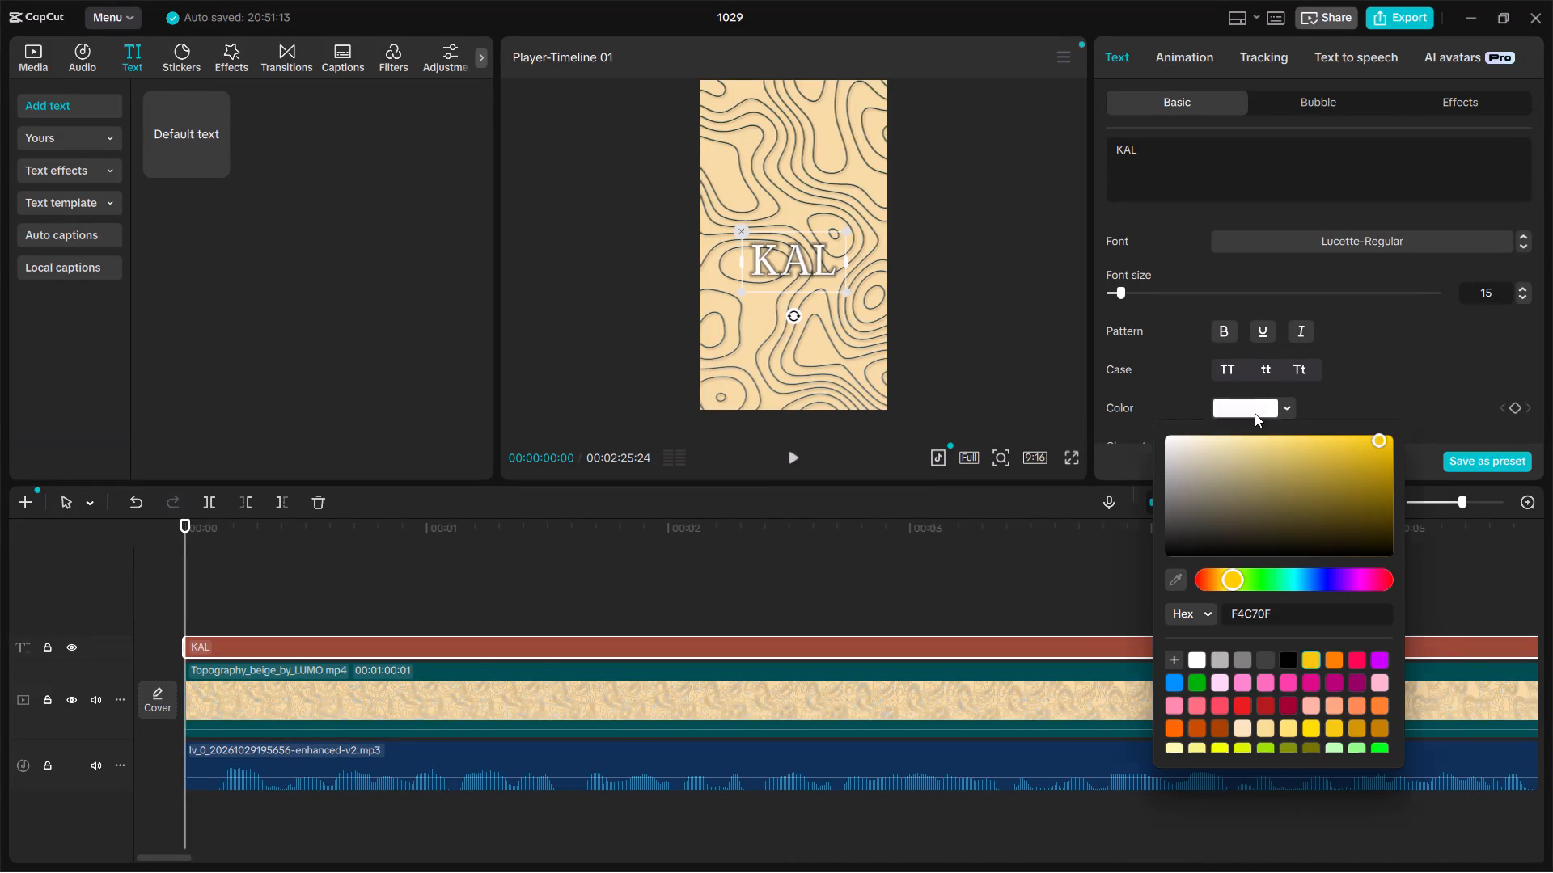
double_click(1315, 651)
click(1315, 657)
click(1203, 655)
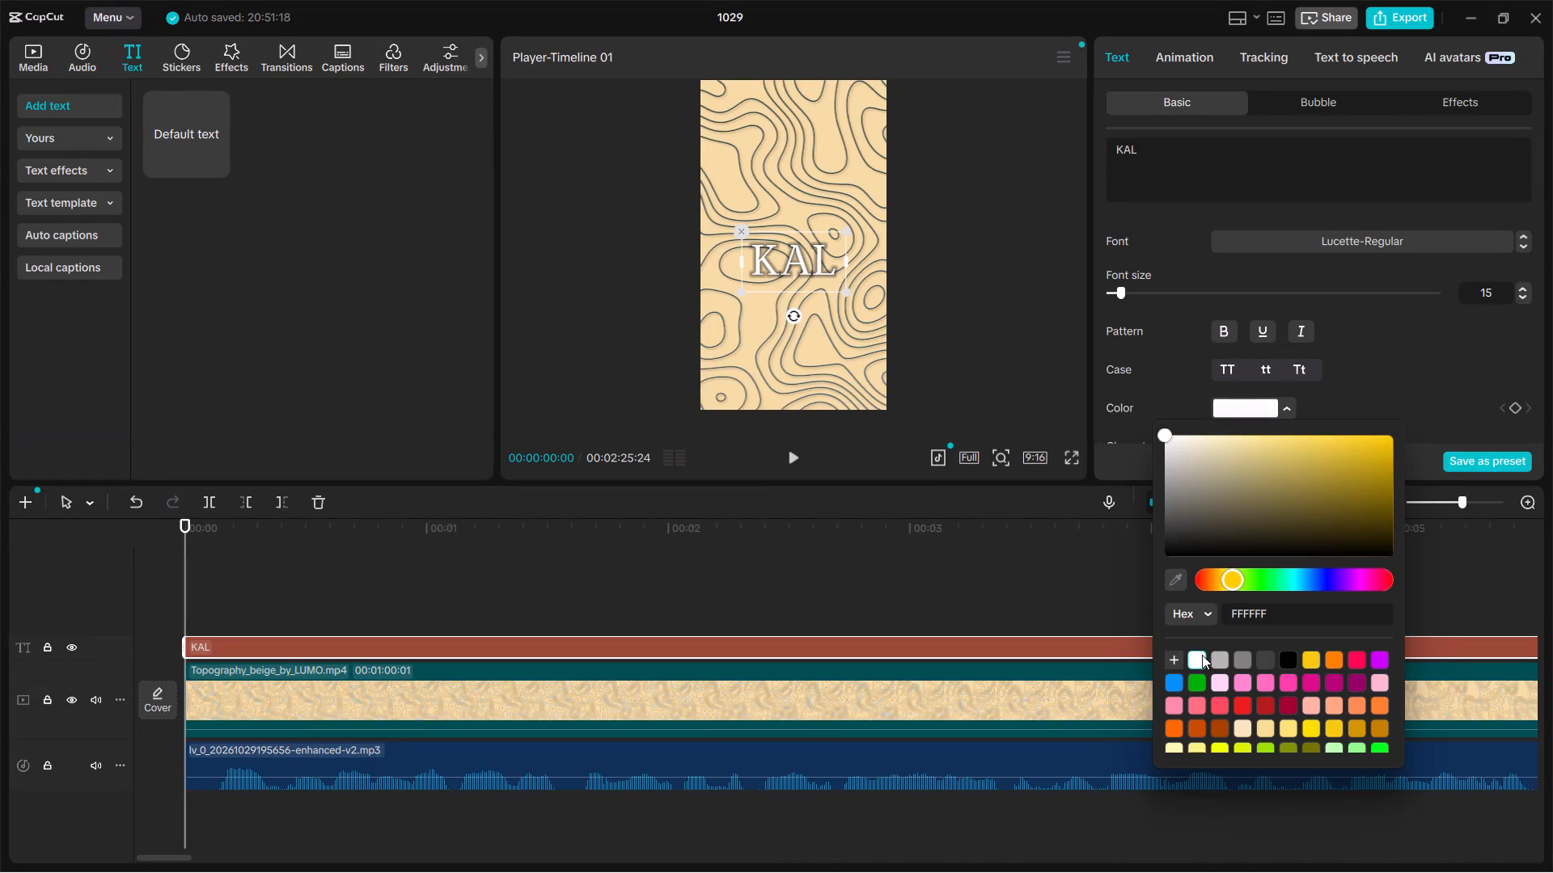
click(1313, 666)
click(1030, 579)
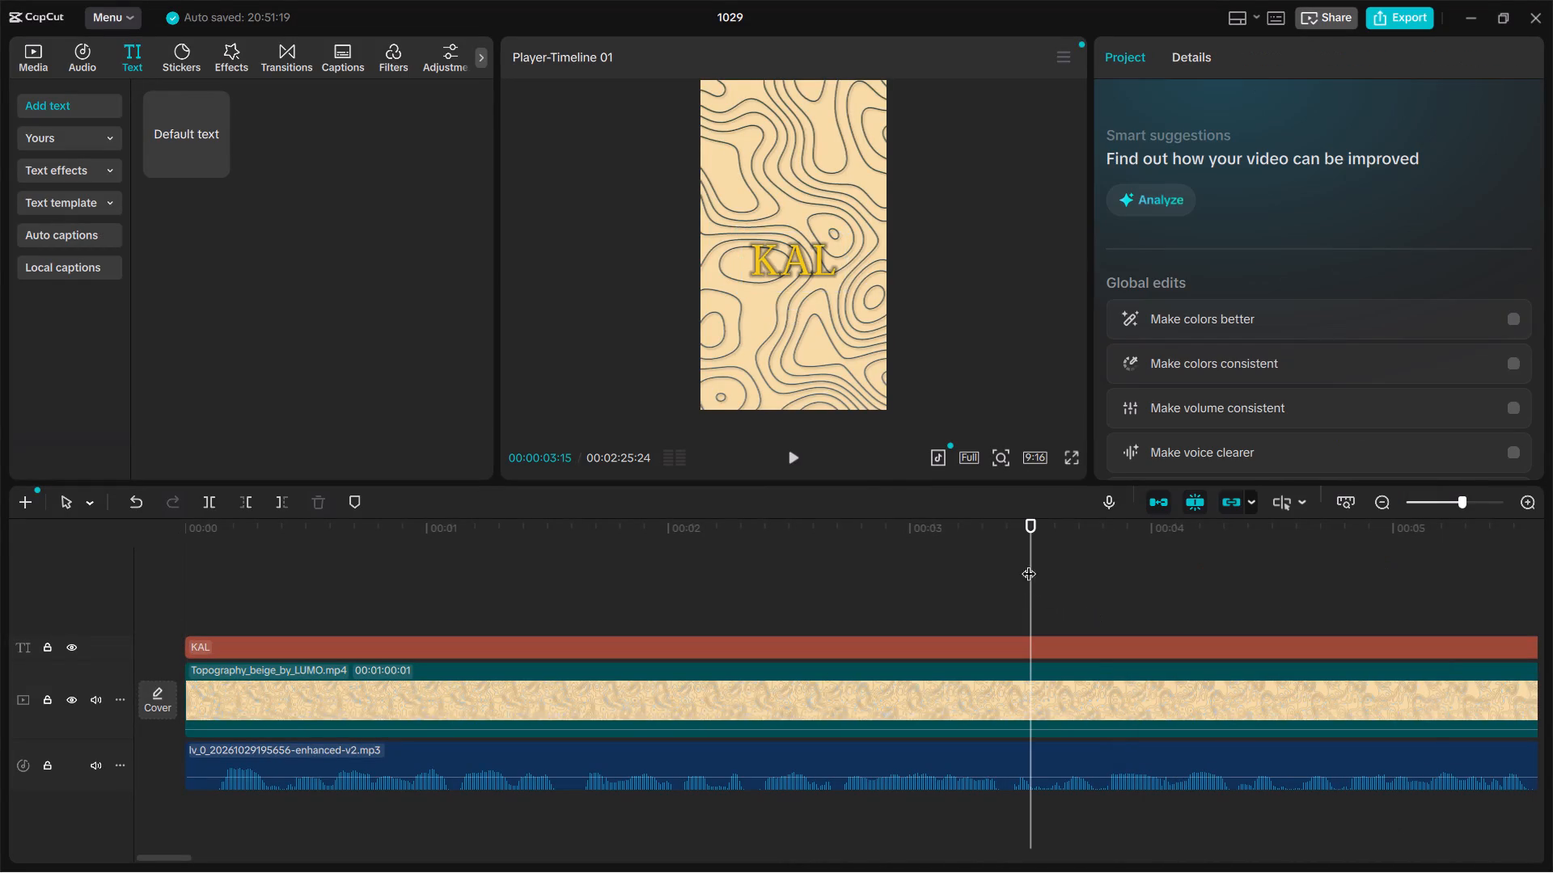
Return the playhead to the start, select the "KAL" caption and examine its styling in the full-screen preview.
drag(1034, 563, 263, 523)
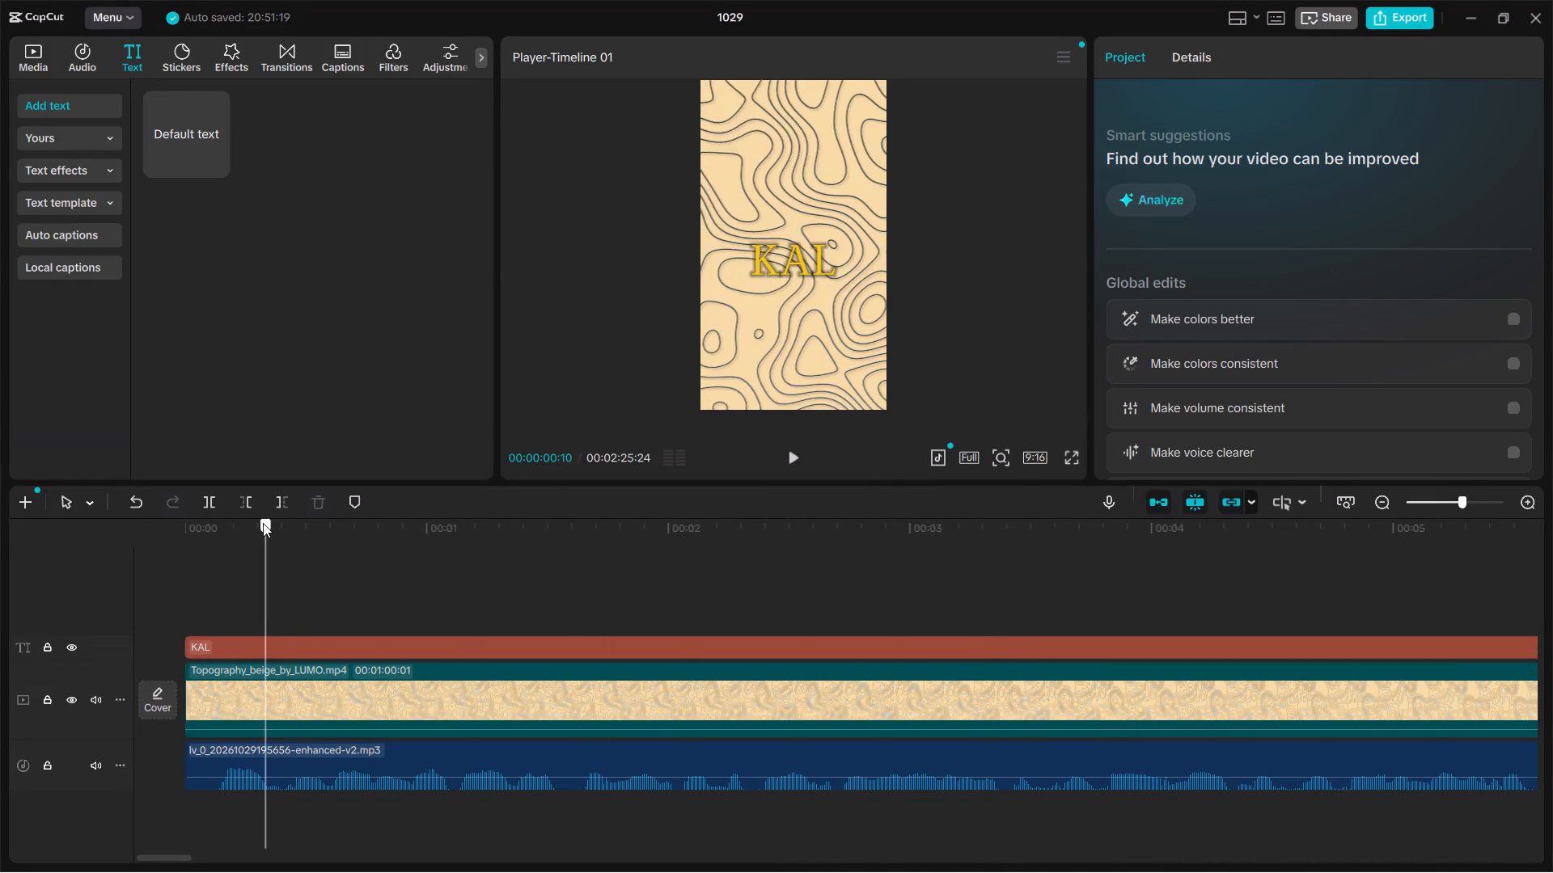
drag(263, 523, 100, 525)
click(794, 240)
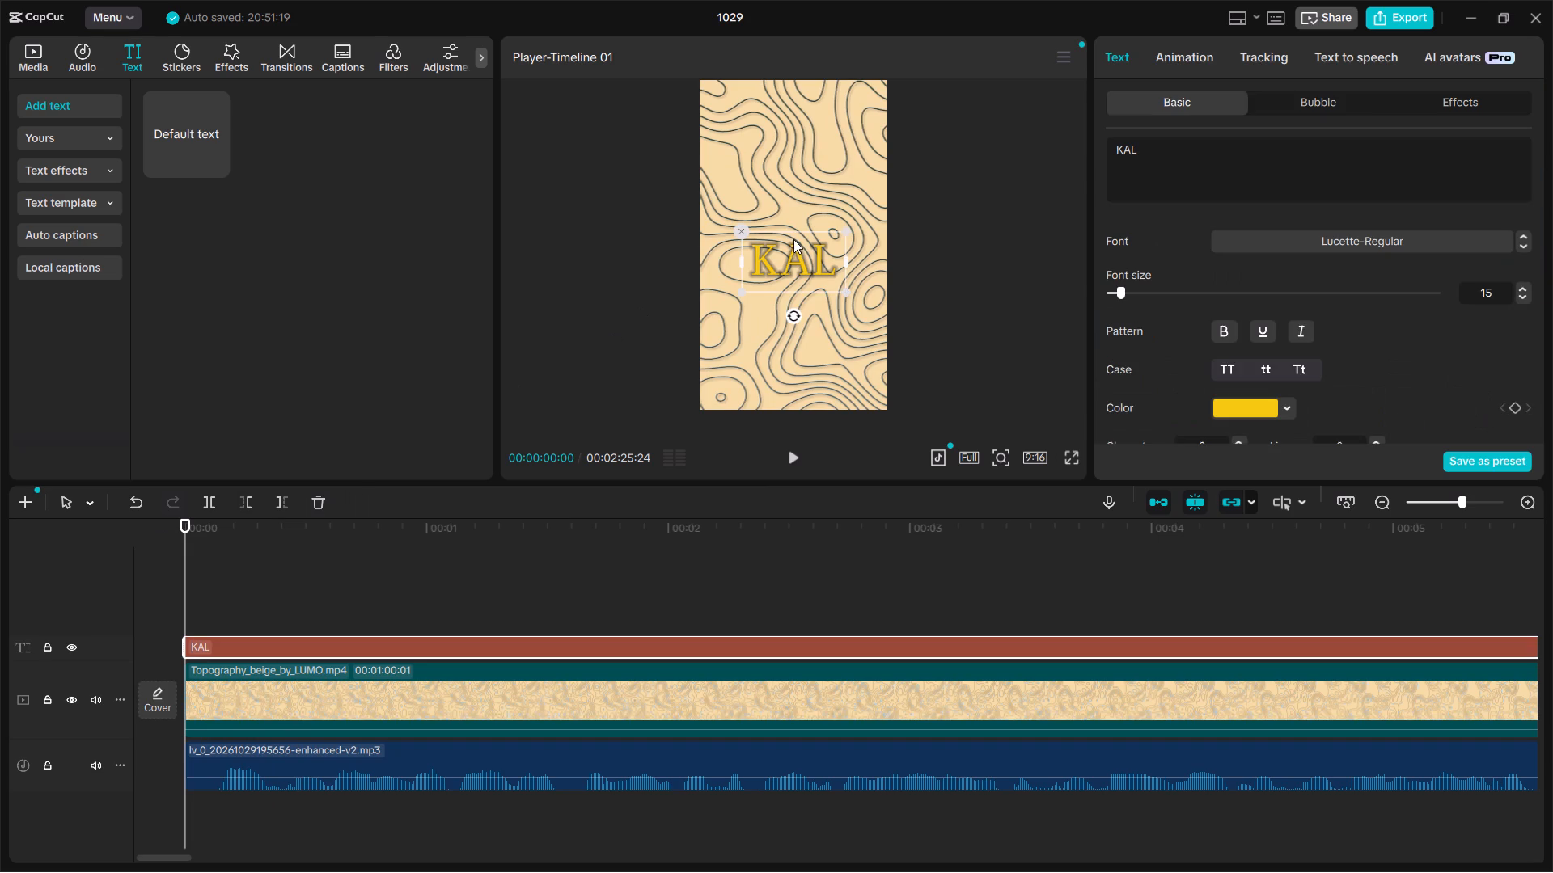
click(846, 283)
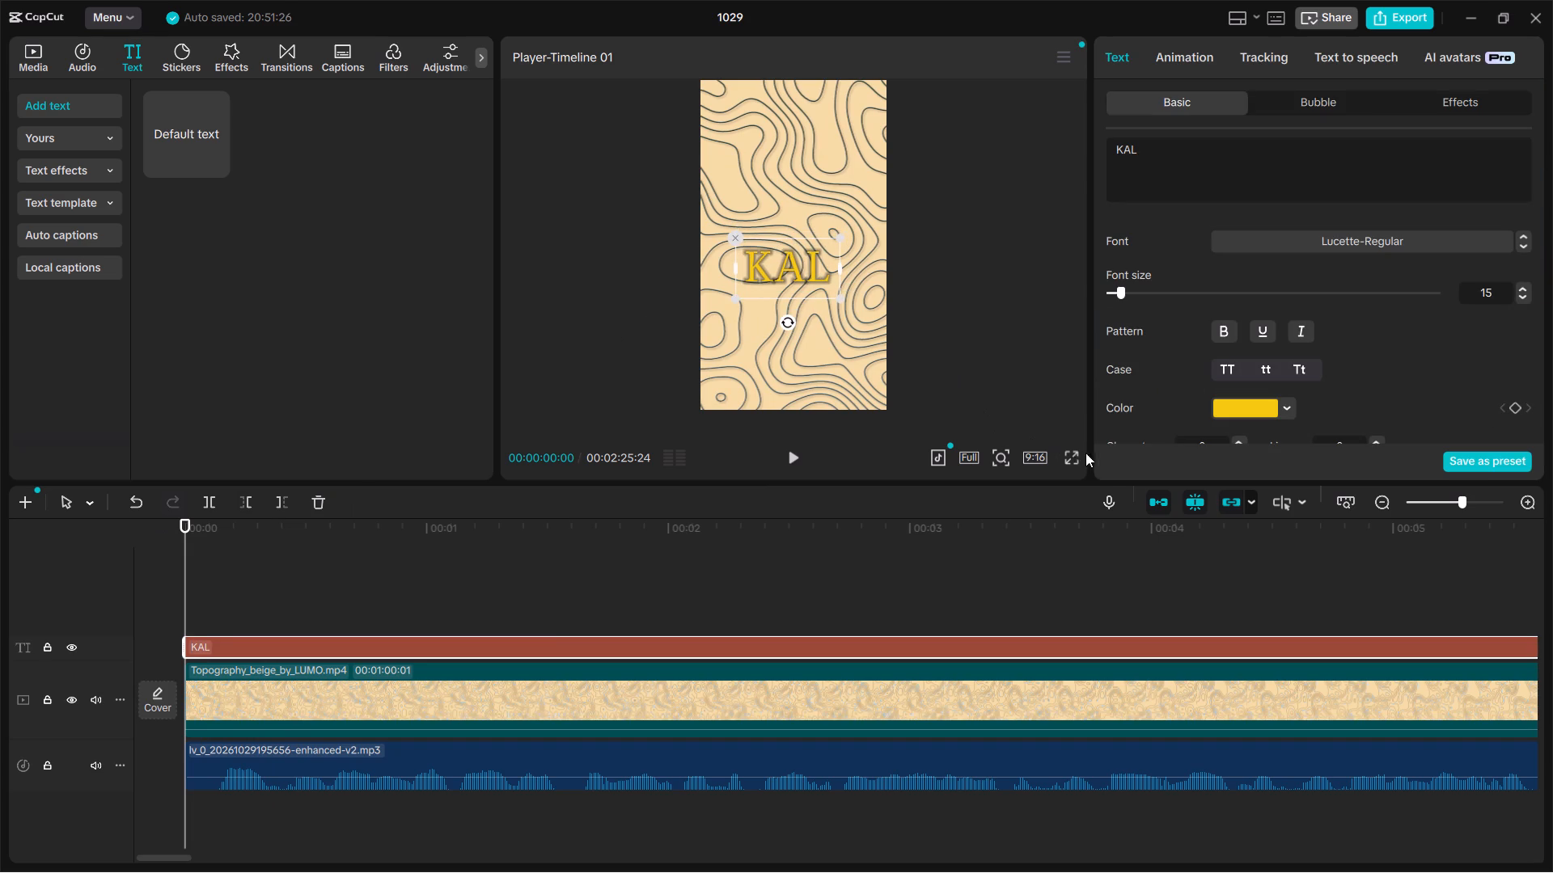
click(1073, 454)
click(827, 508)
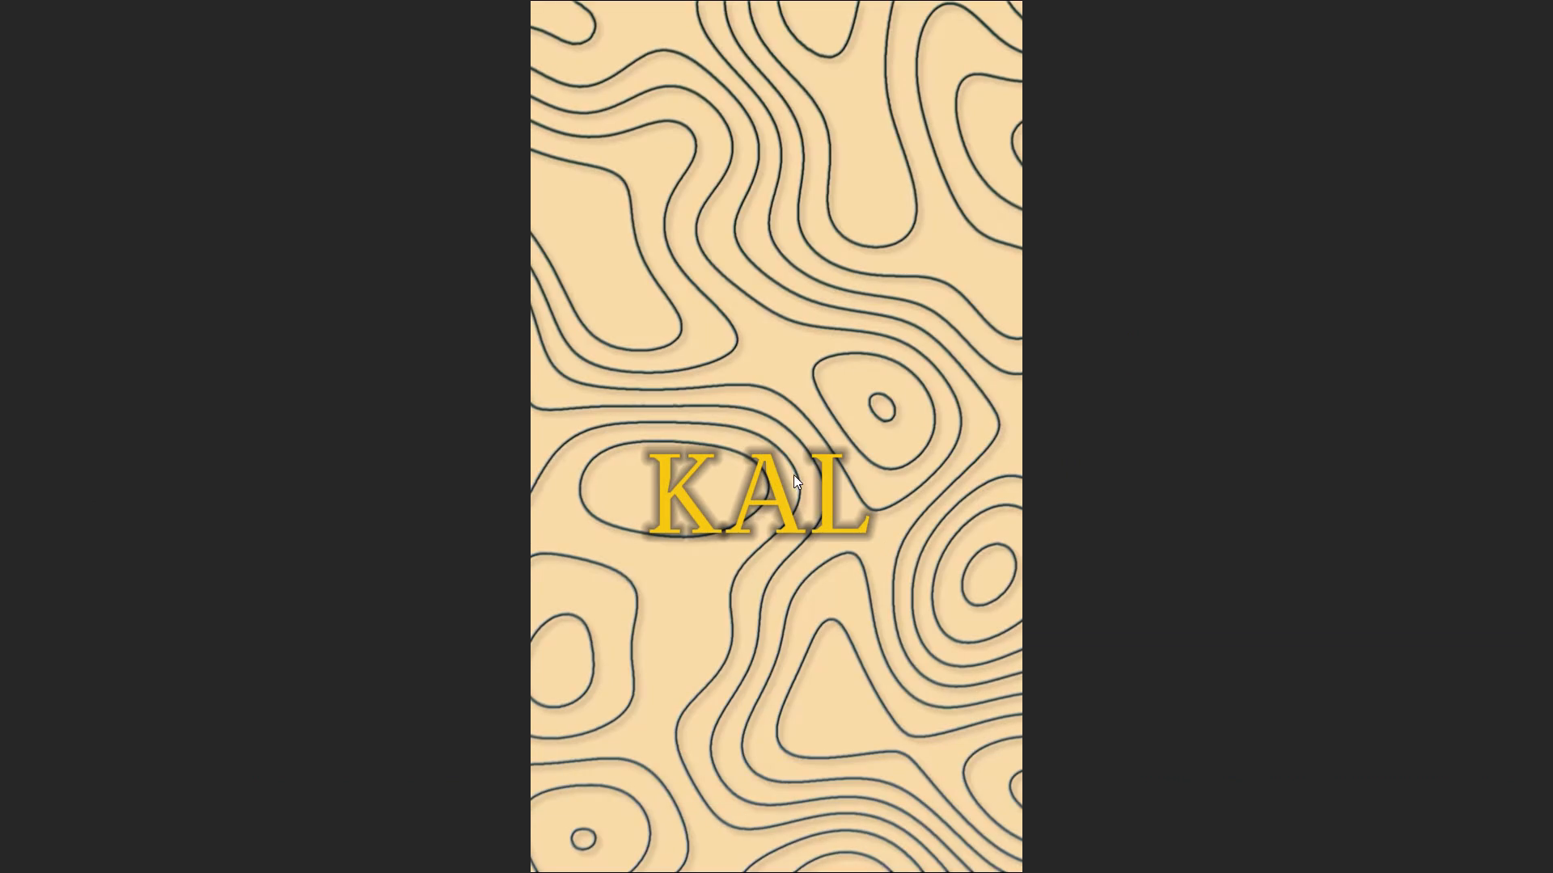
click(1039, 774)
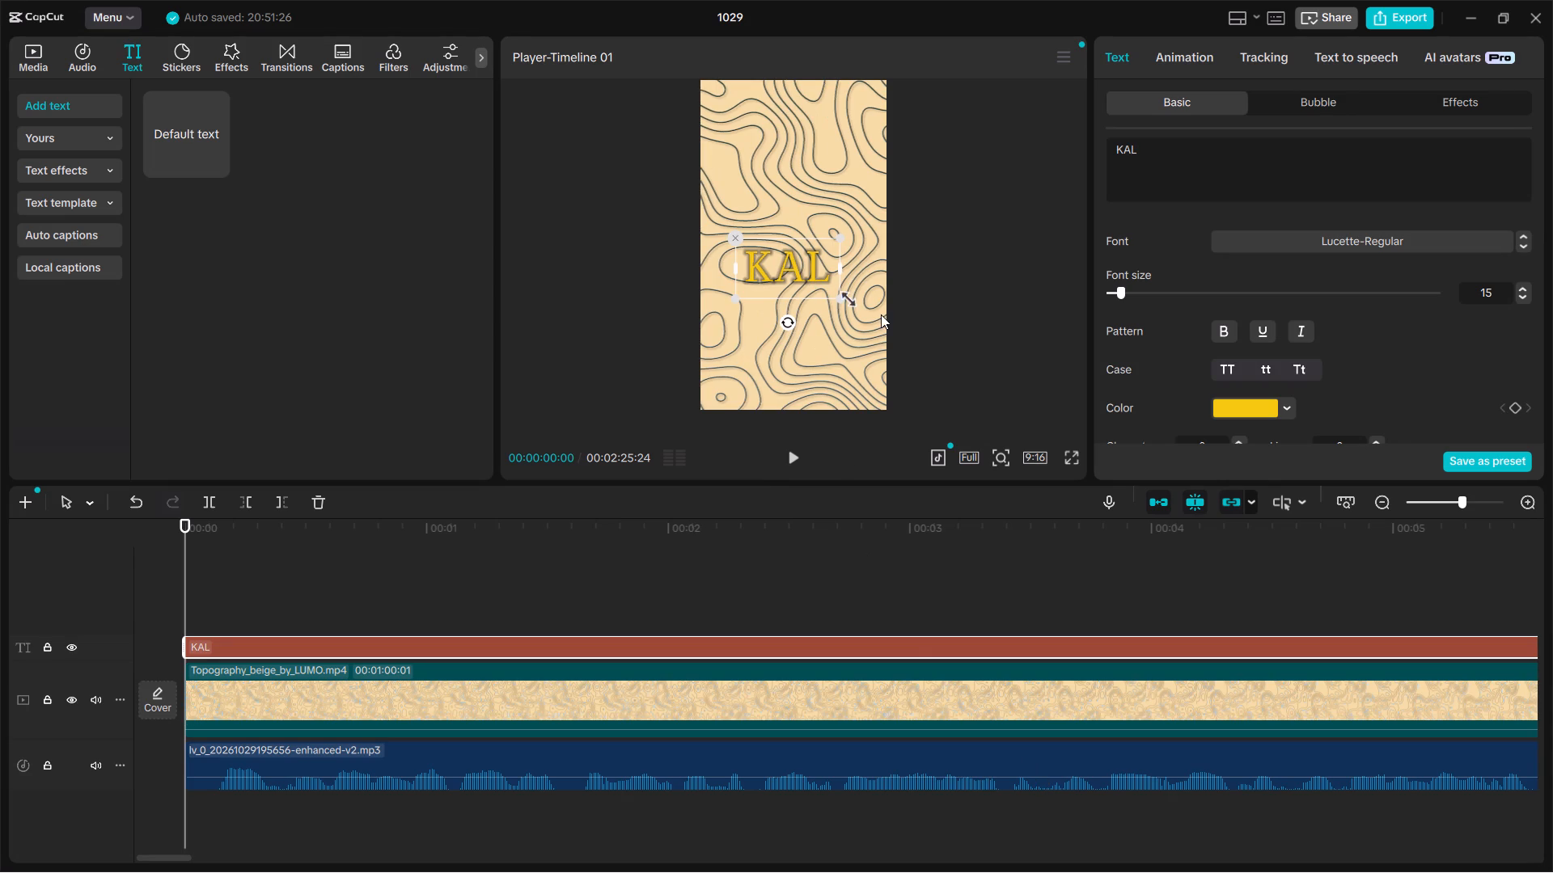
Shrink the "KAL" caption to about a third of the frame's width and centre it in the frame.
drag(843, 302, 823, 287)
drag(785, 272, 798, 267)
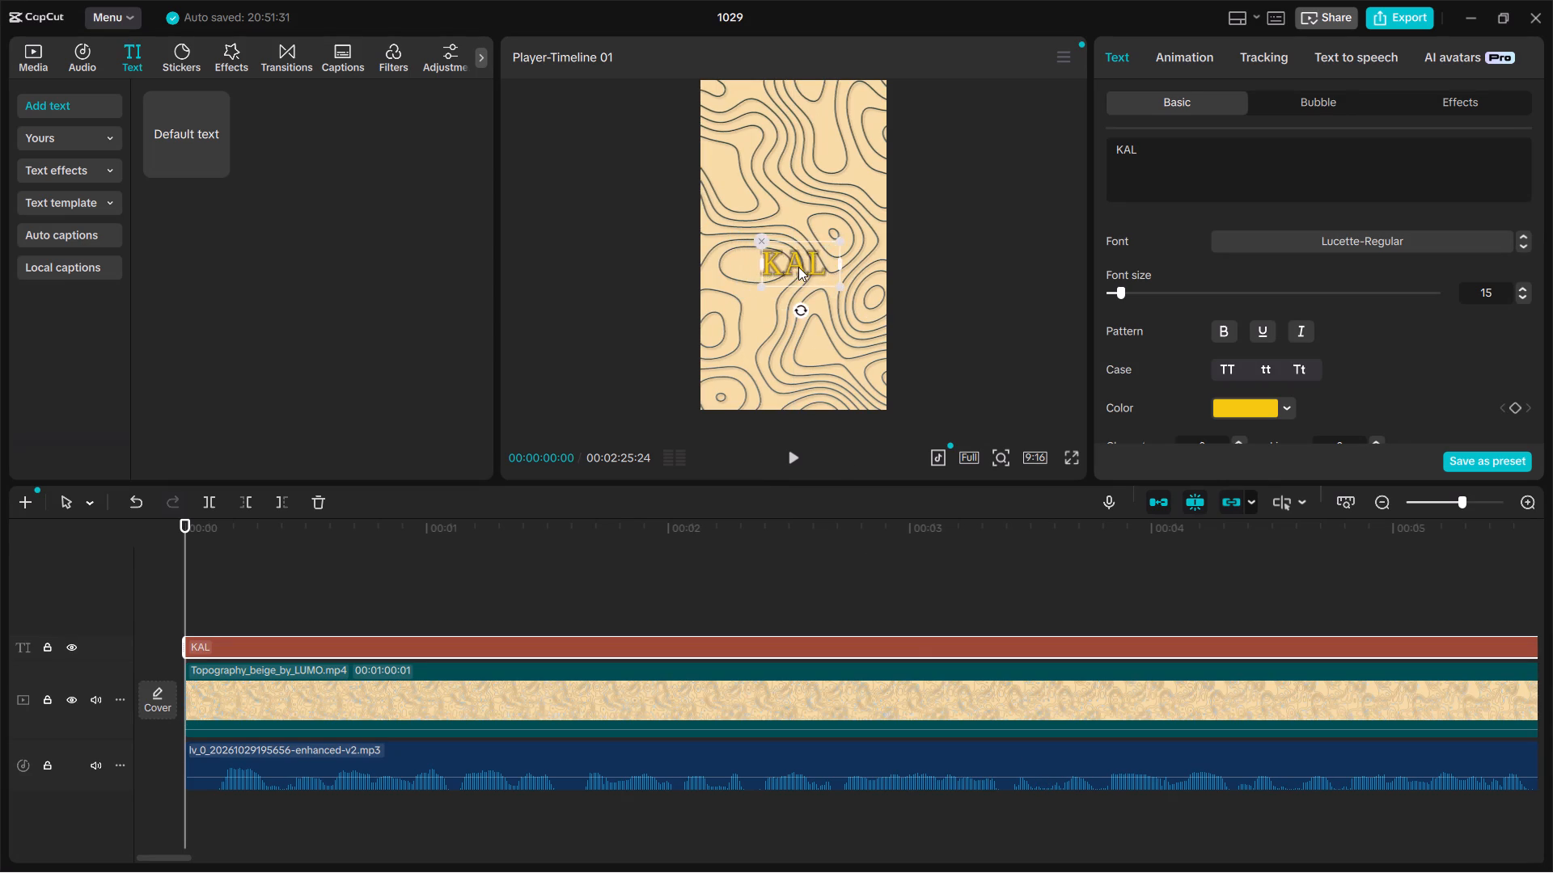
drag(798, 267, 786, 246)
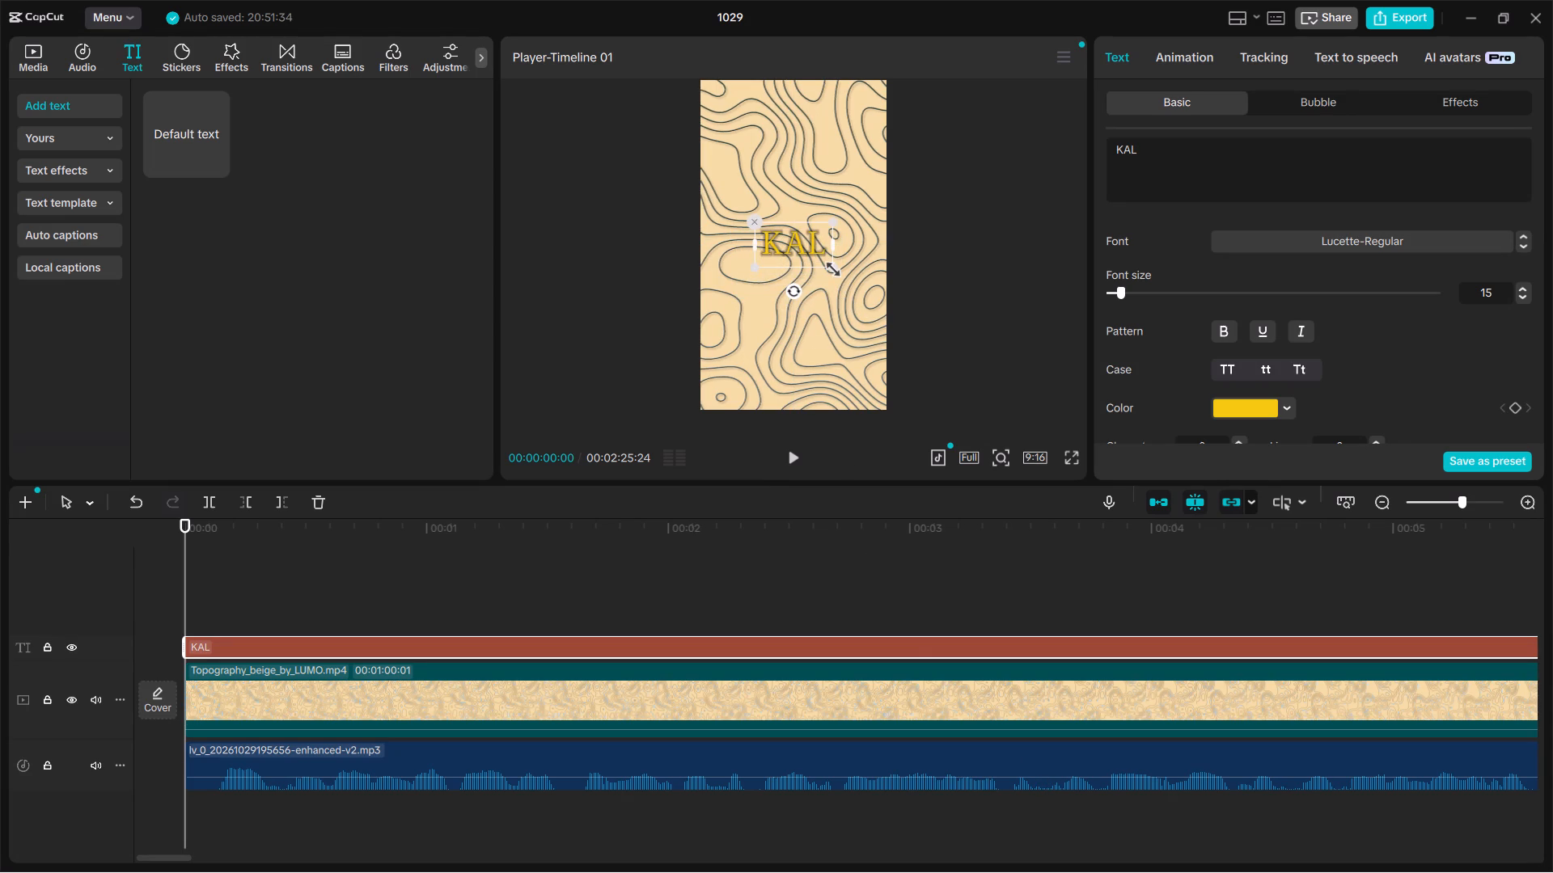
click(828, 265)
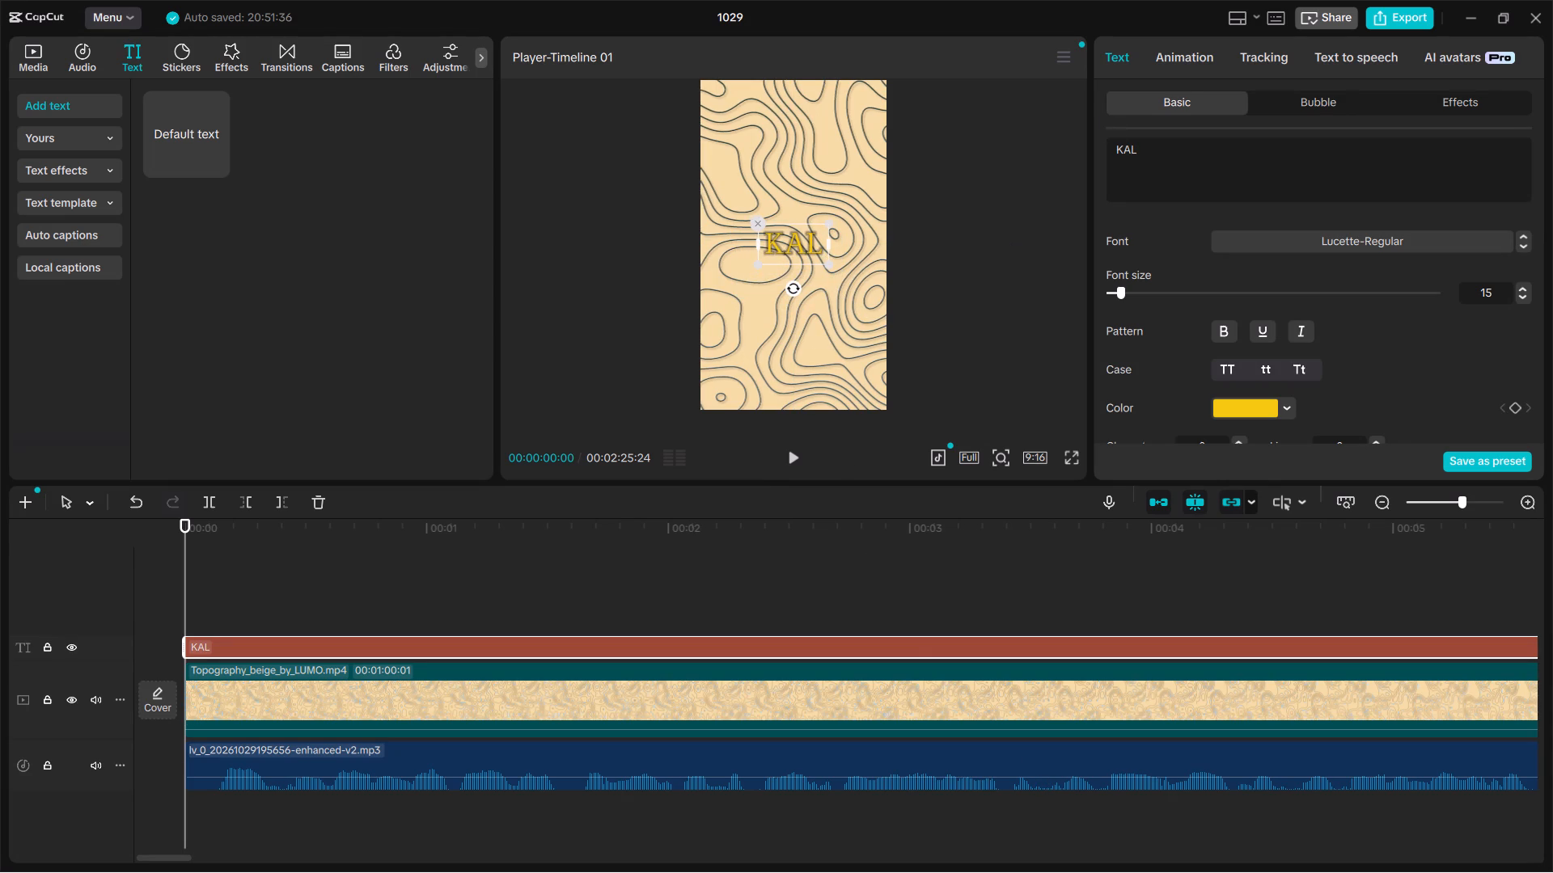
Search the loop animations for "ZOOM IN" and apply the first Zoom In animation to the "KAL" caption.
click(1203, 59)
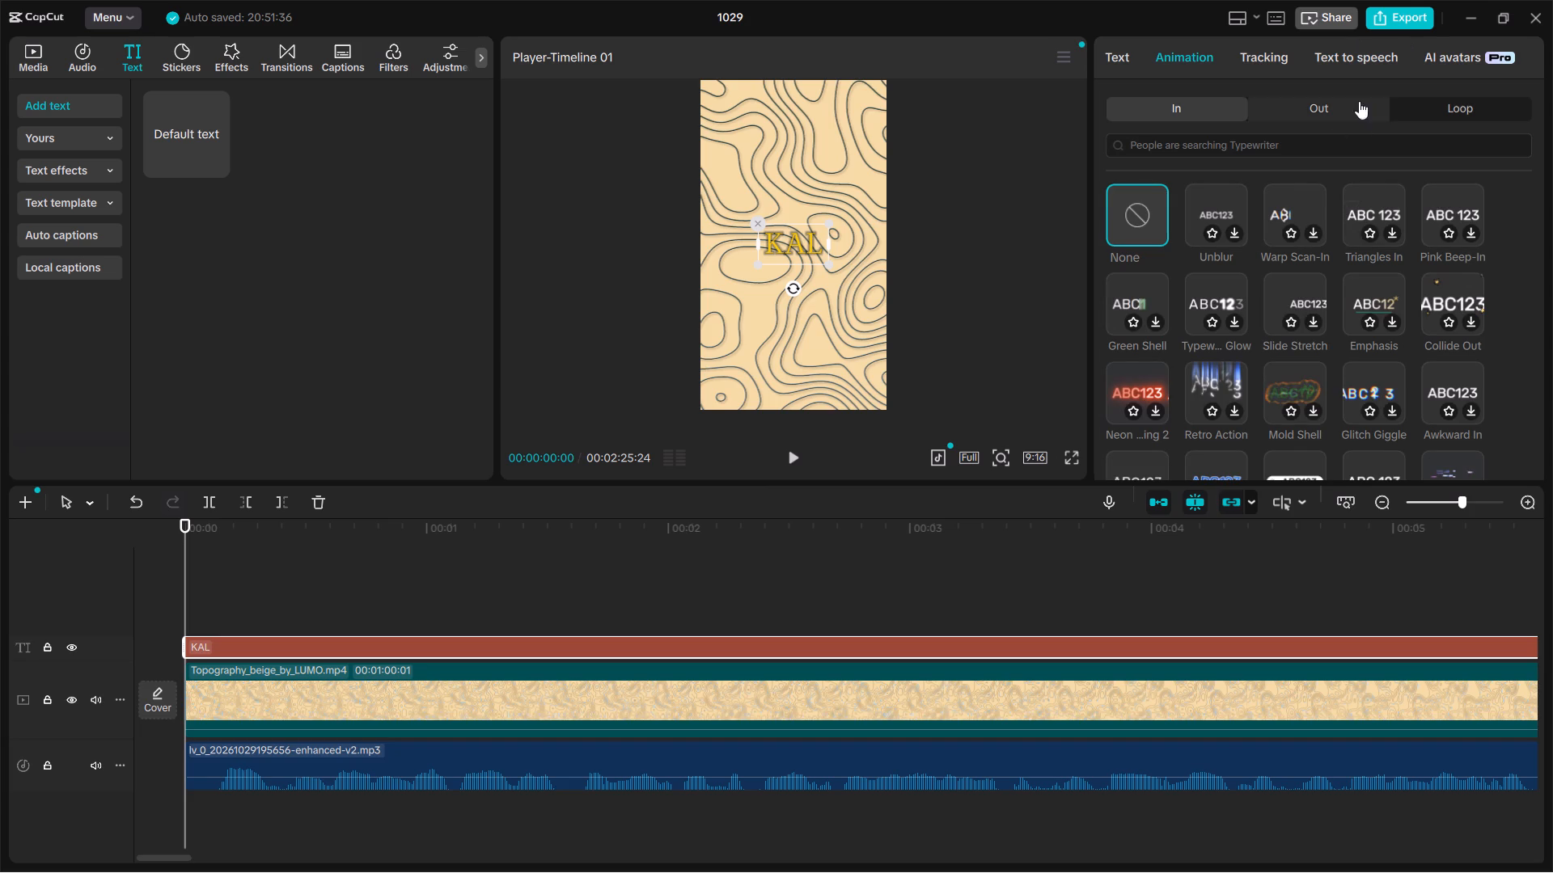
click(1432, 102)
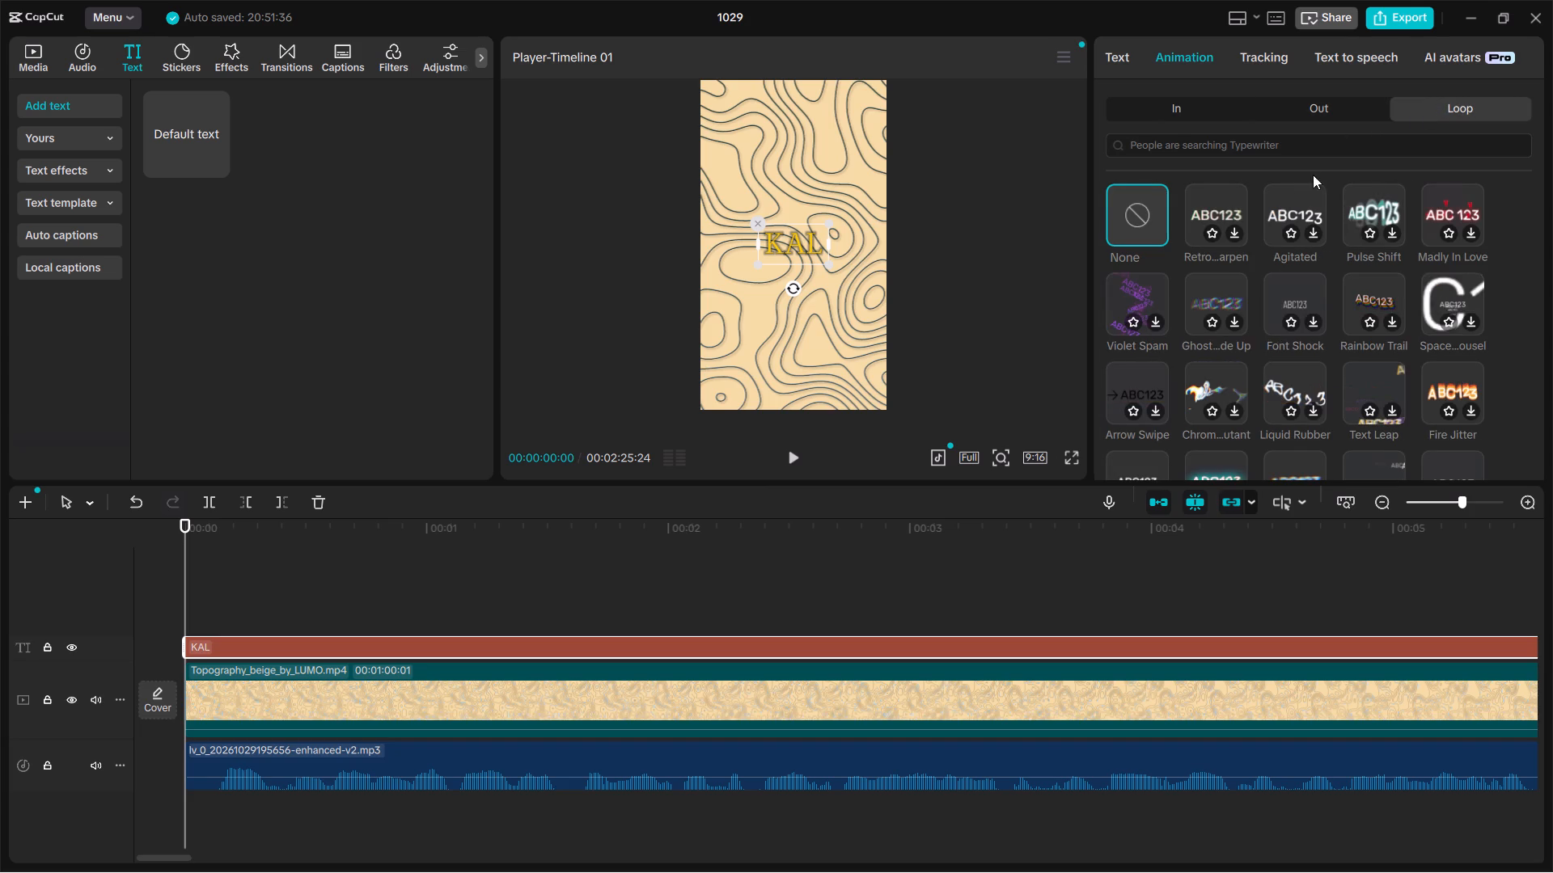
click(1242, 147)
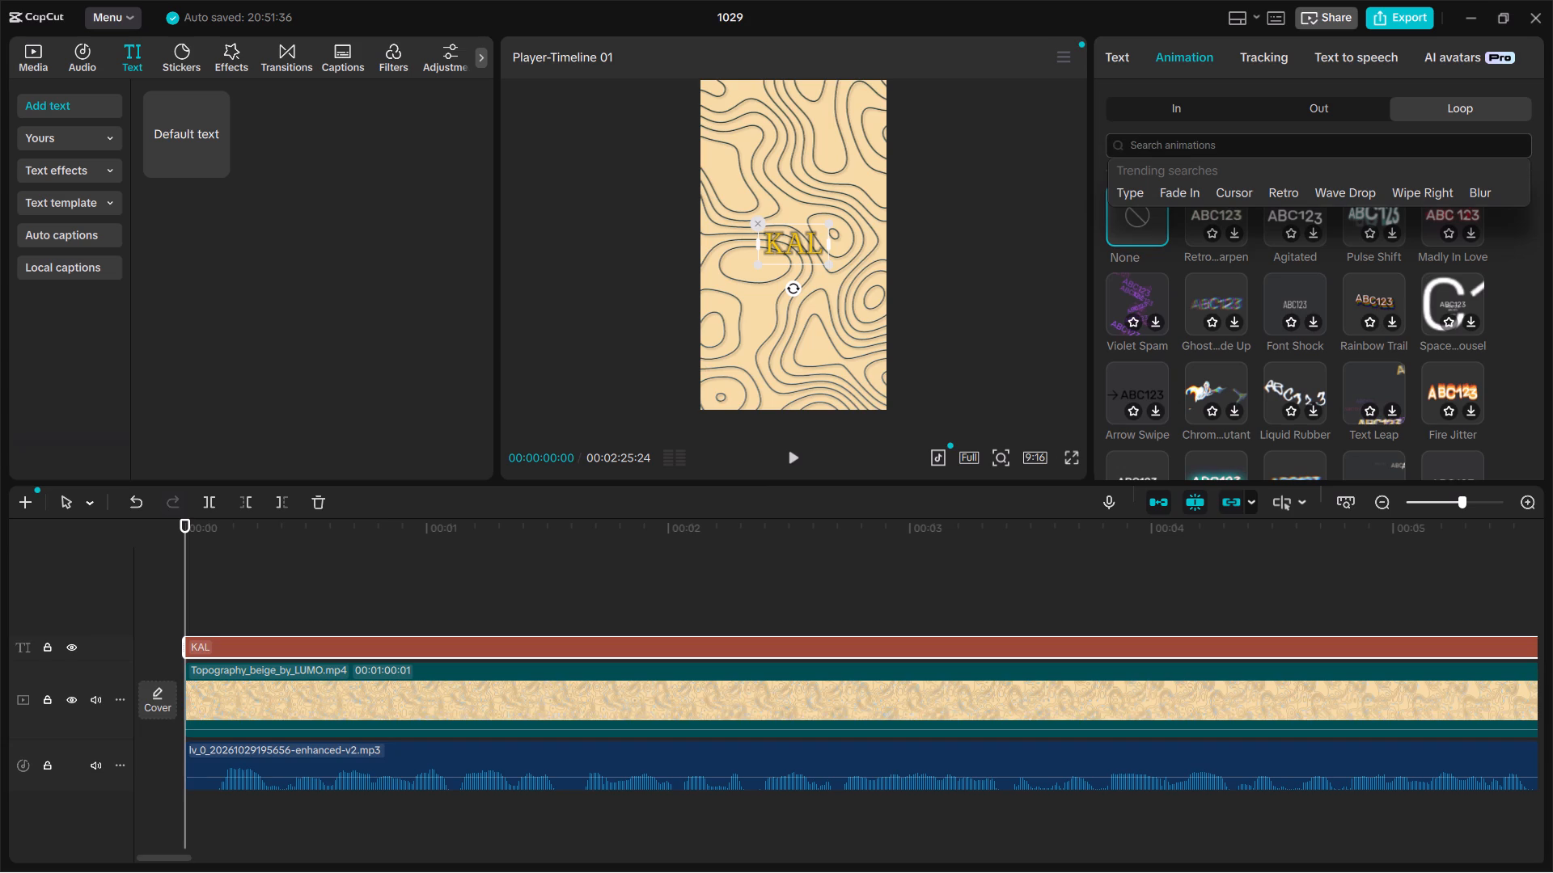
text(ZO)
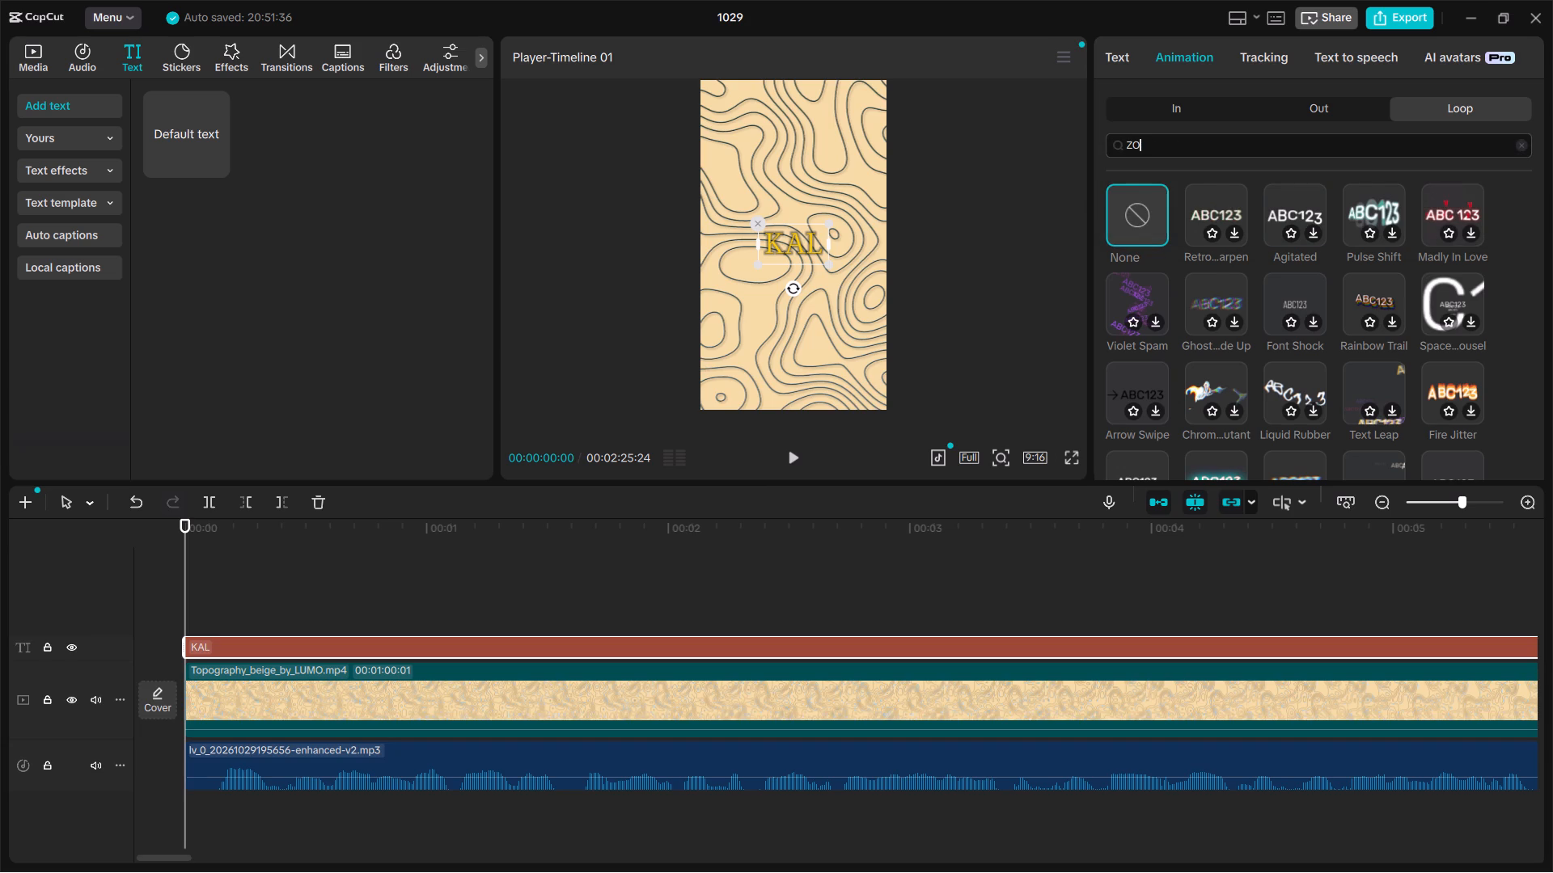
text(OM)
key(space)
text(IN)
key(Return)
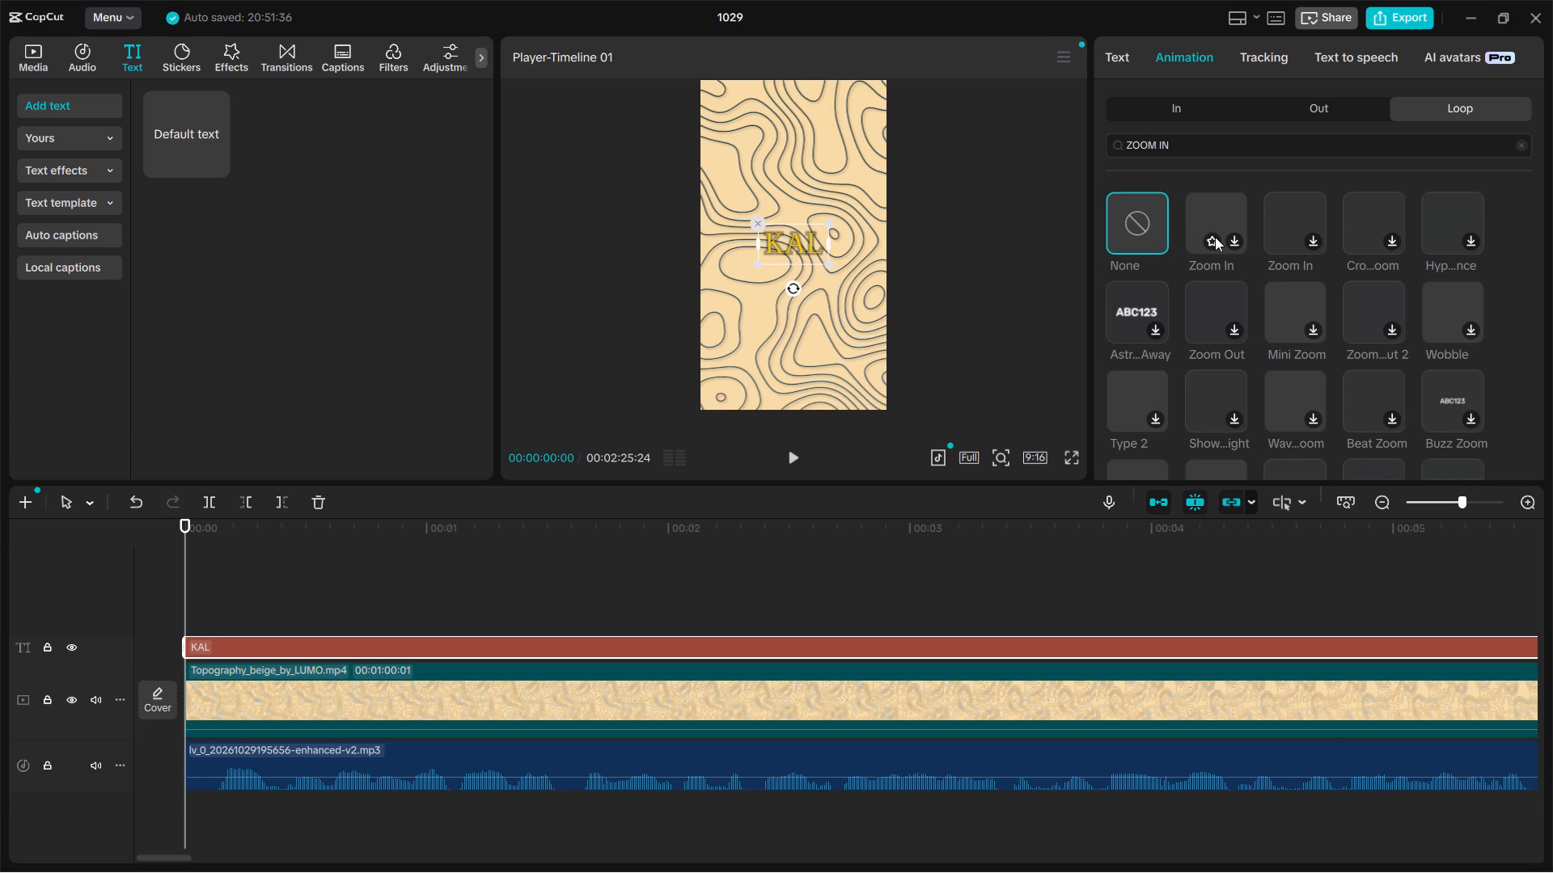
click(1237, 243)
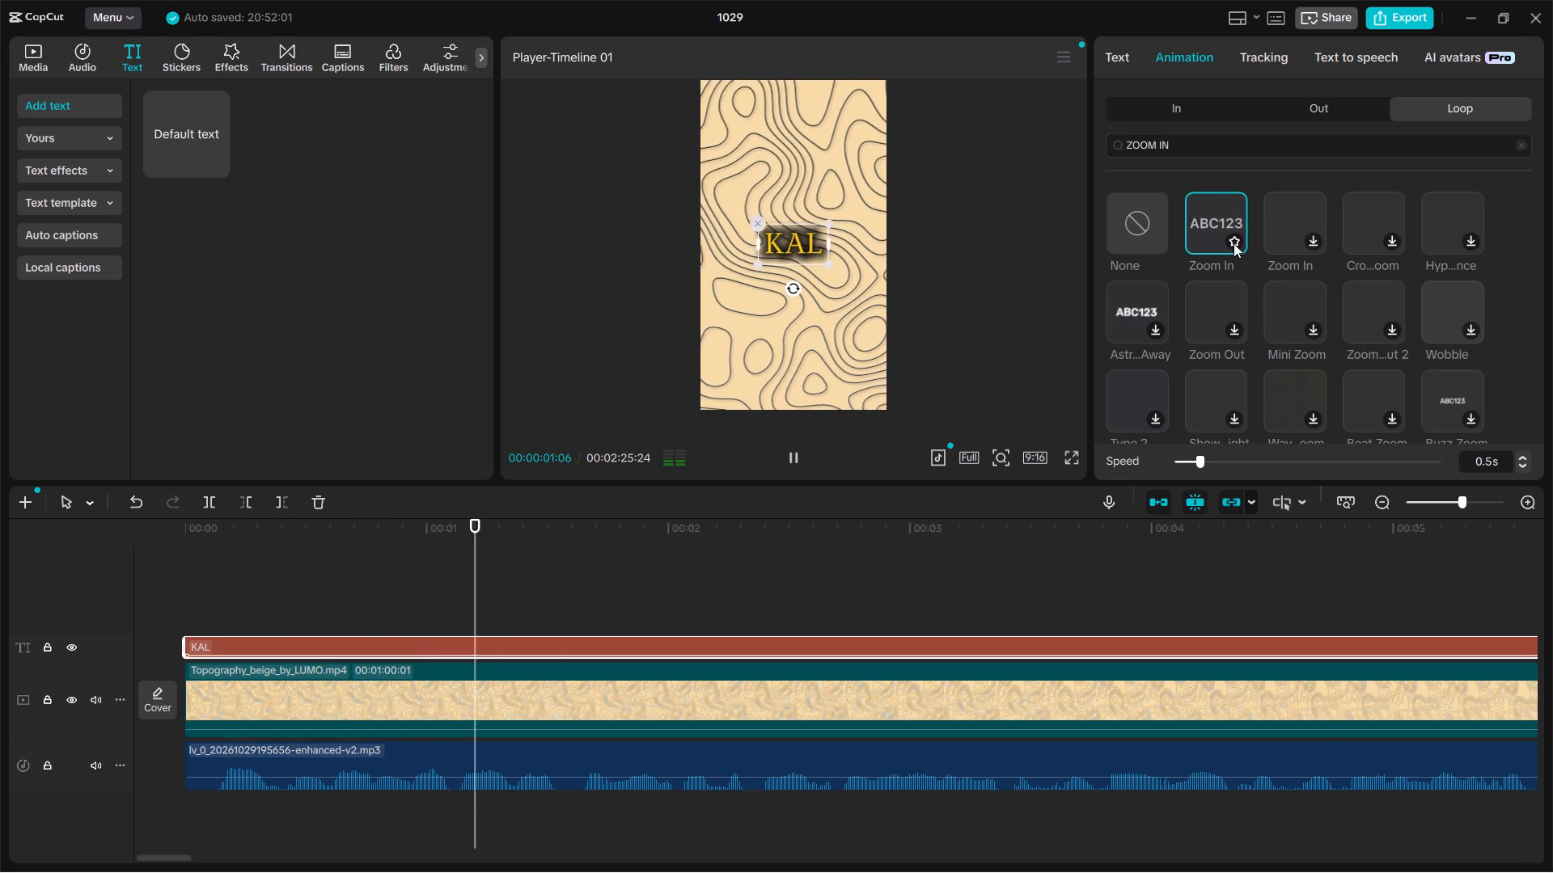
Compare the "KAL" caption with no loop animation and with Zoom In, leaving Zoom In applied at 0.5s speed.
click(1148, 229)
click(1200, 219)
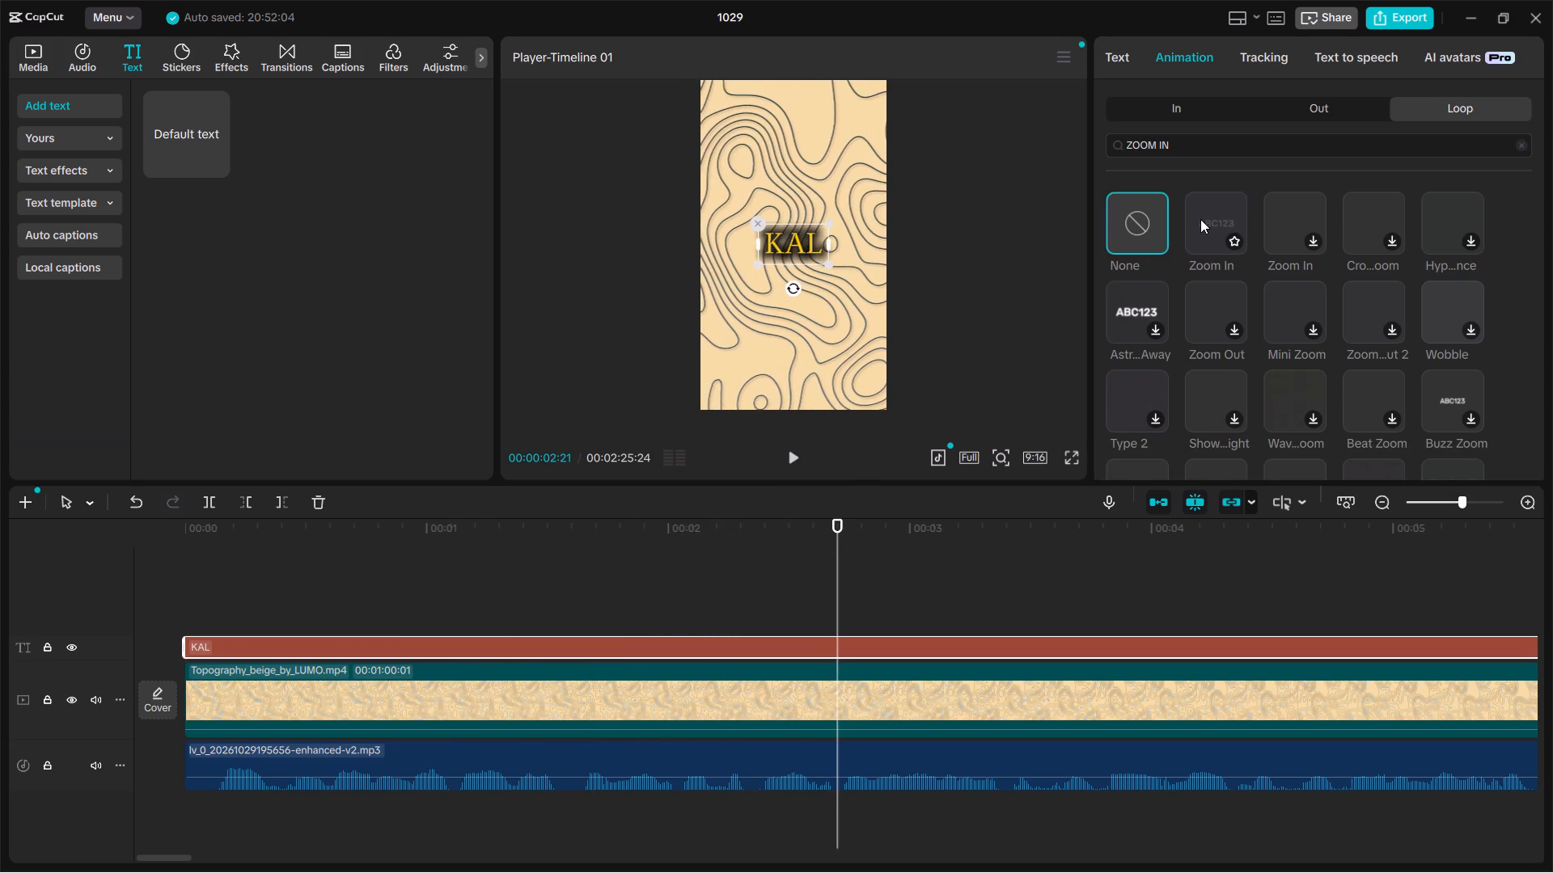
click(1140, 221)
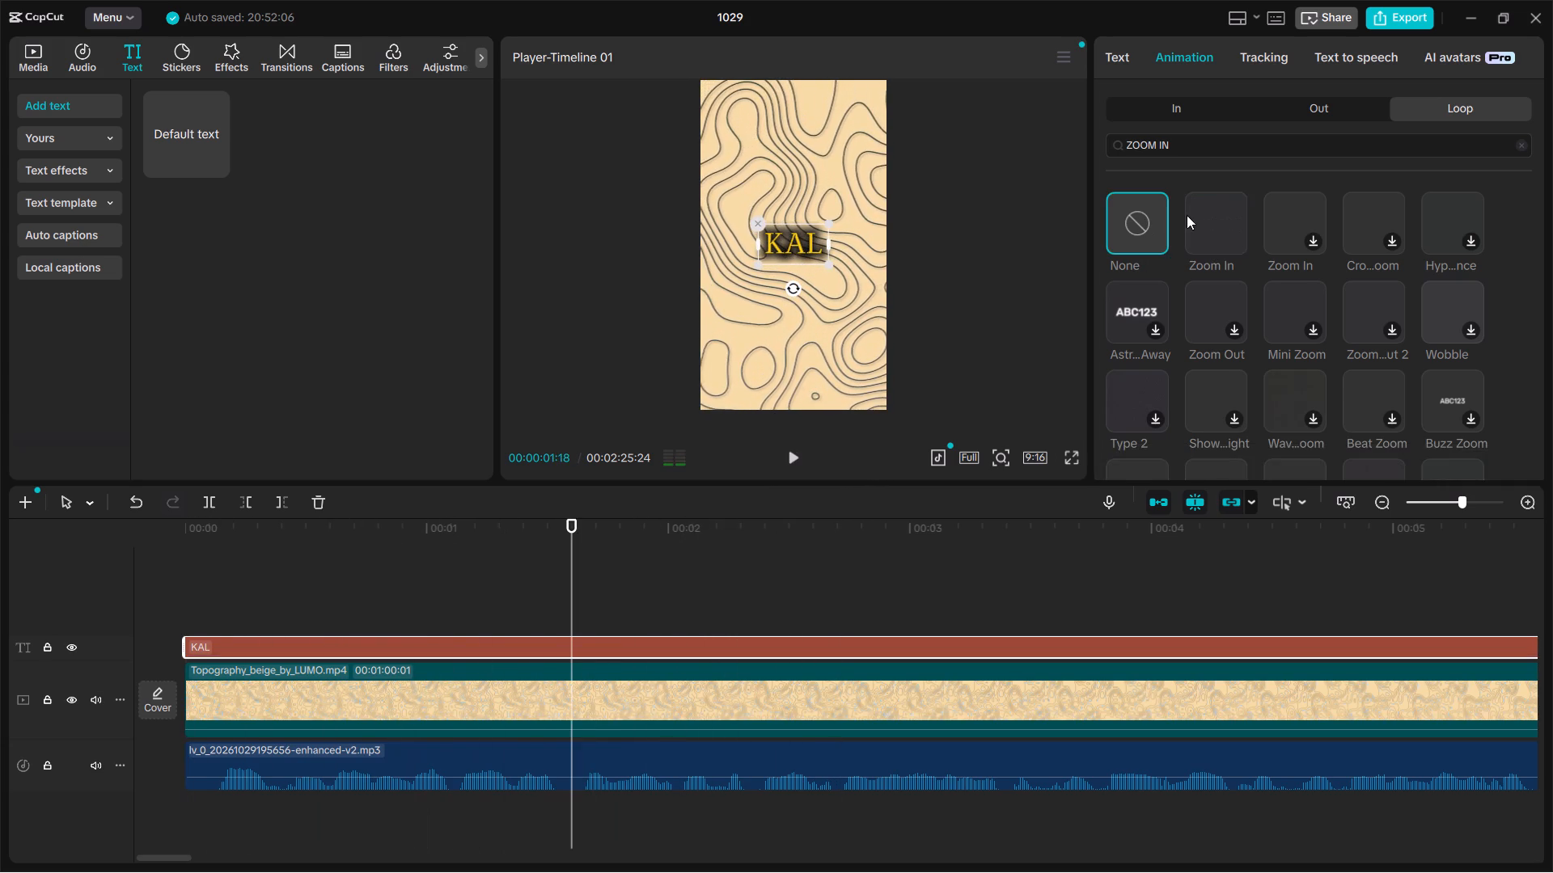
click(1195, 215)
click(1130, 213)
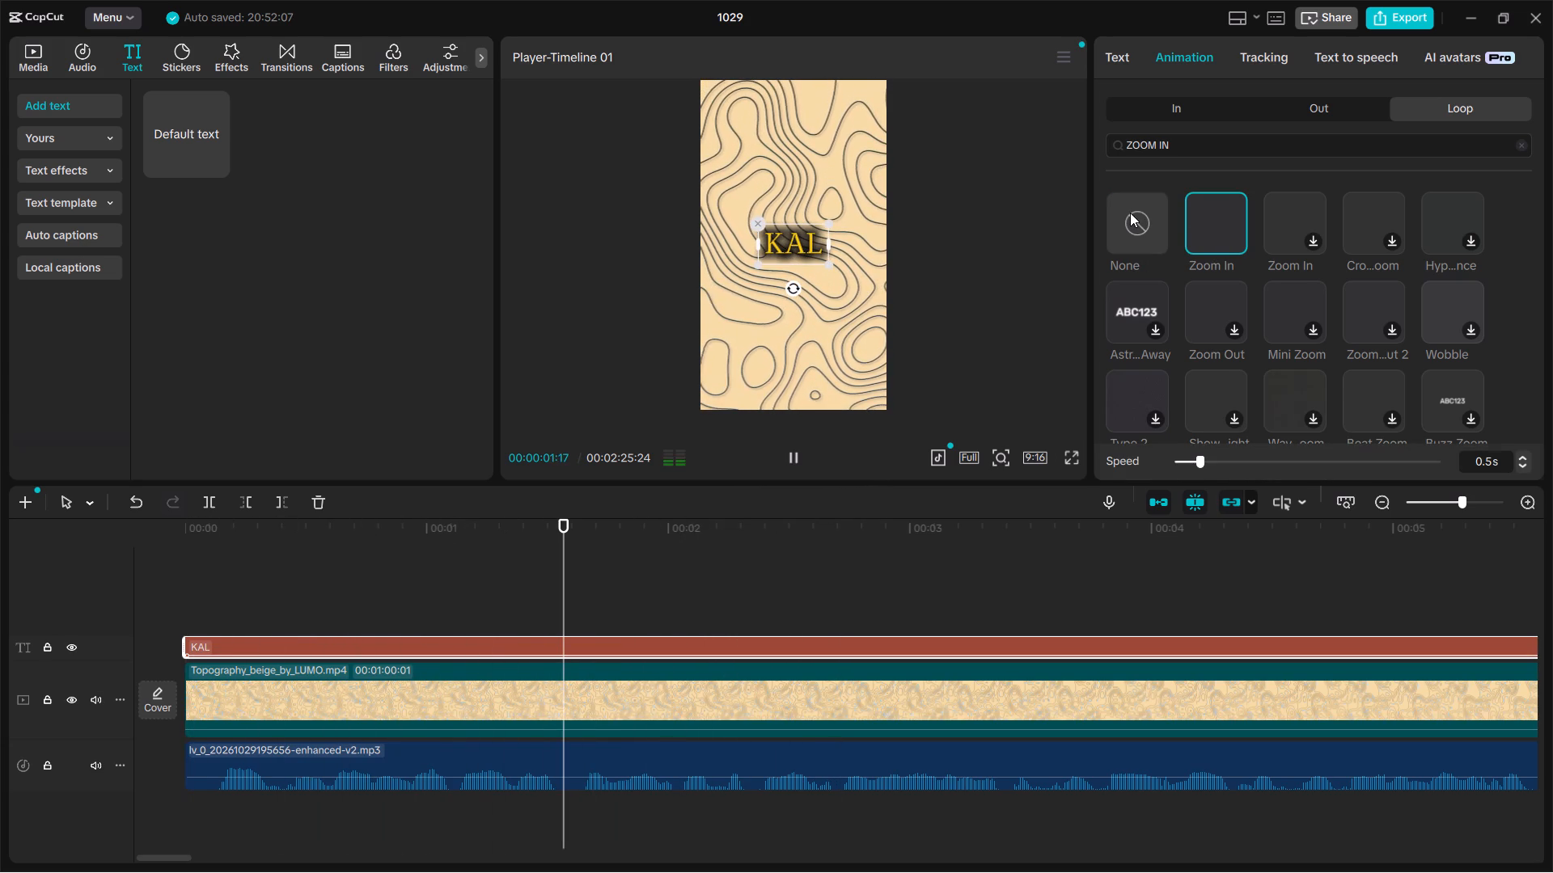
click(1207, 225)
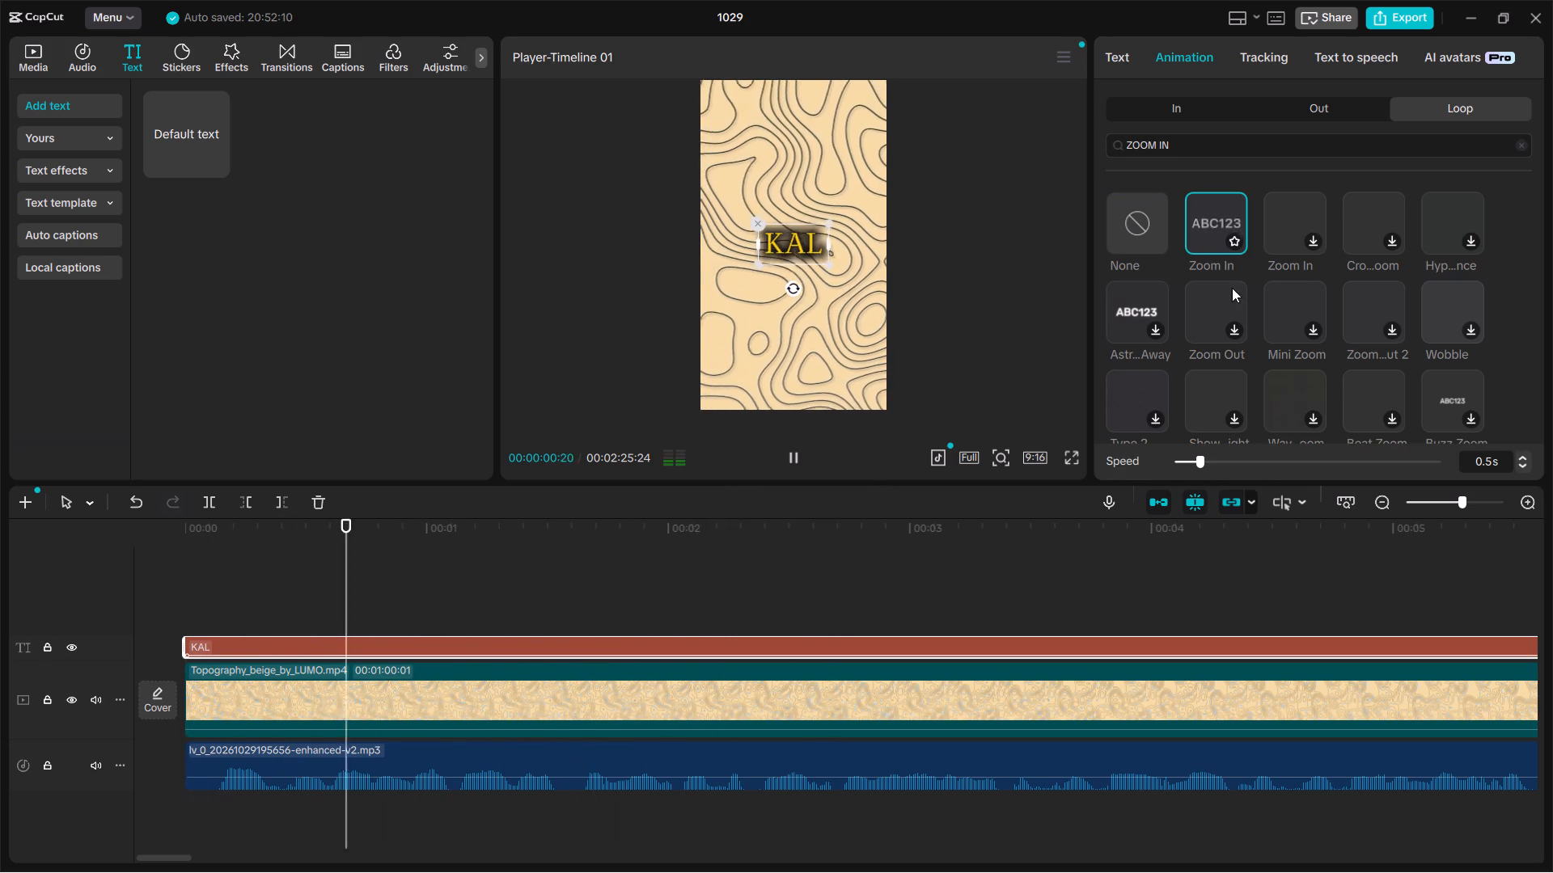
click(1198, 459)
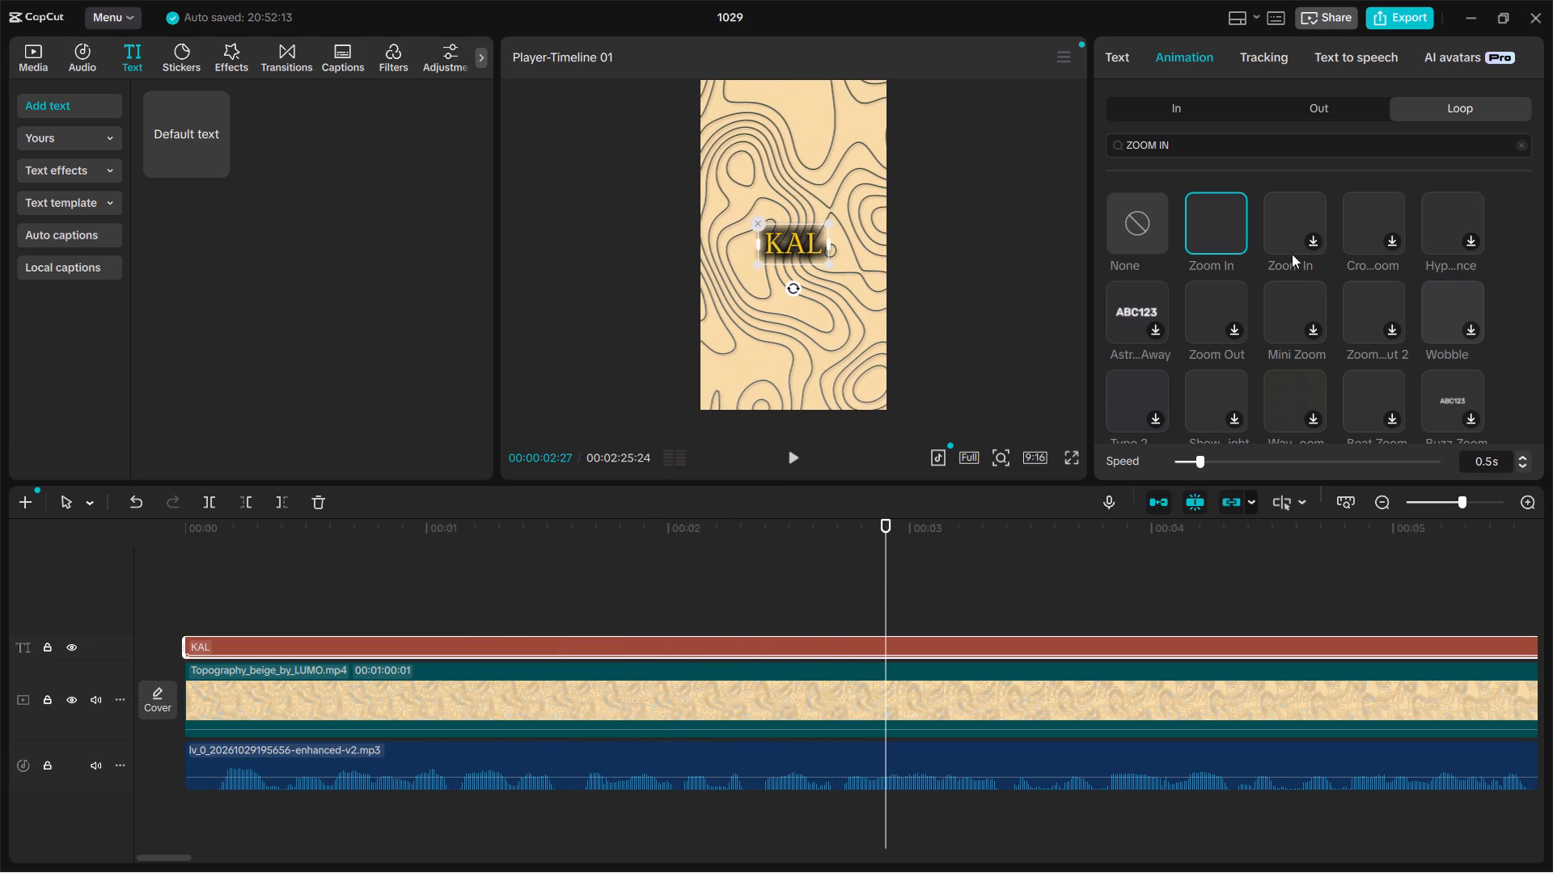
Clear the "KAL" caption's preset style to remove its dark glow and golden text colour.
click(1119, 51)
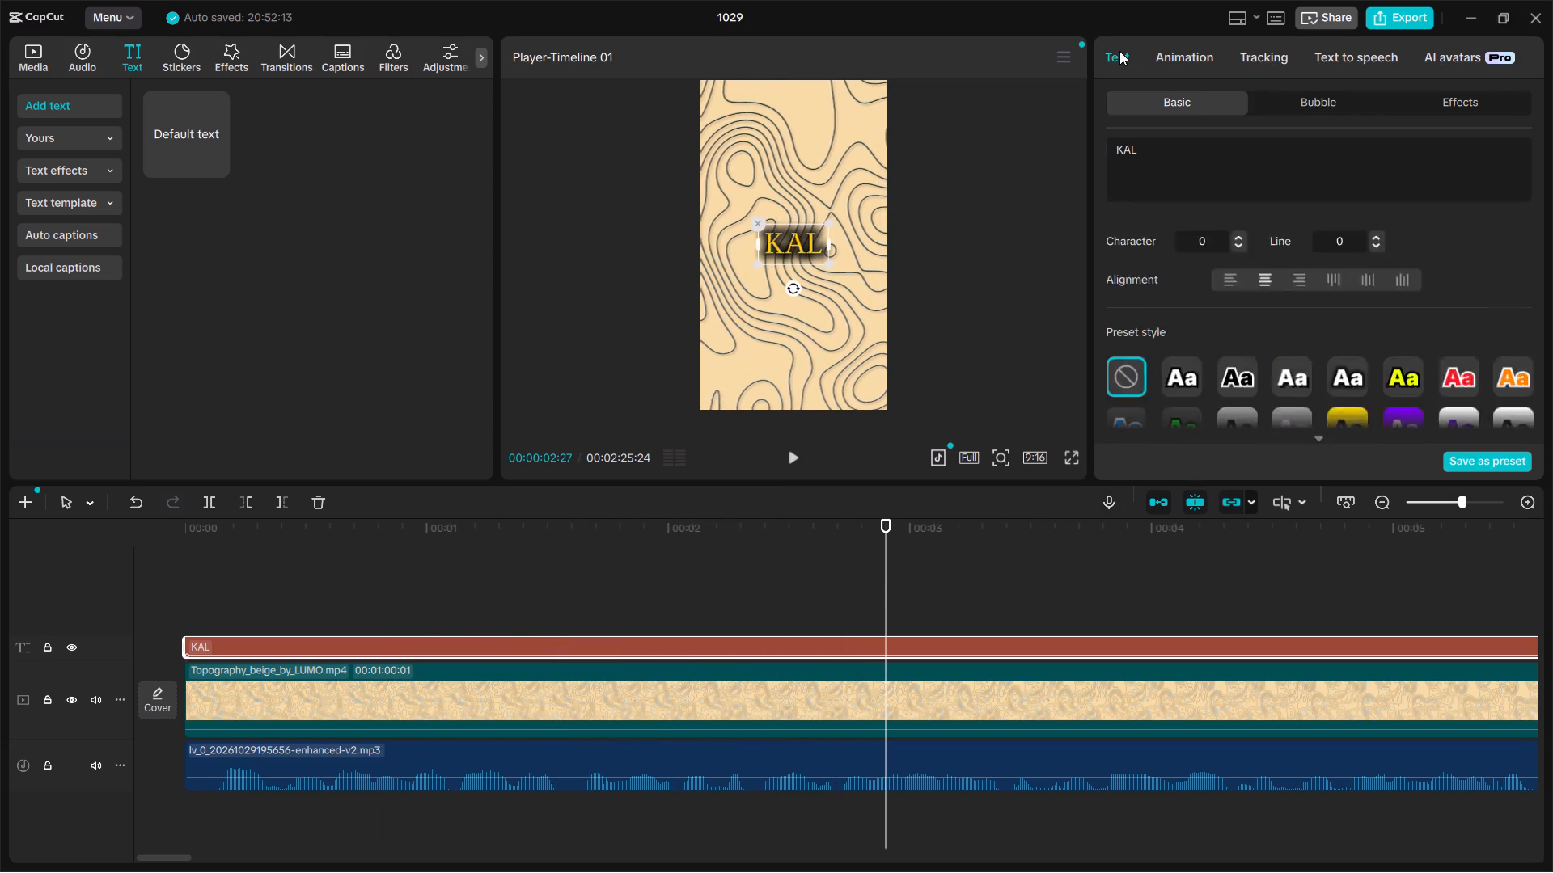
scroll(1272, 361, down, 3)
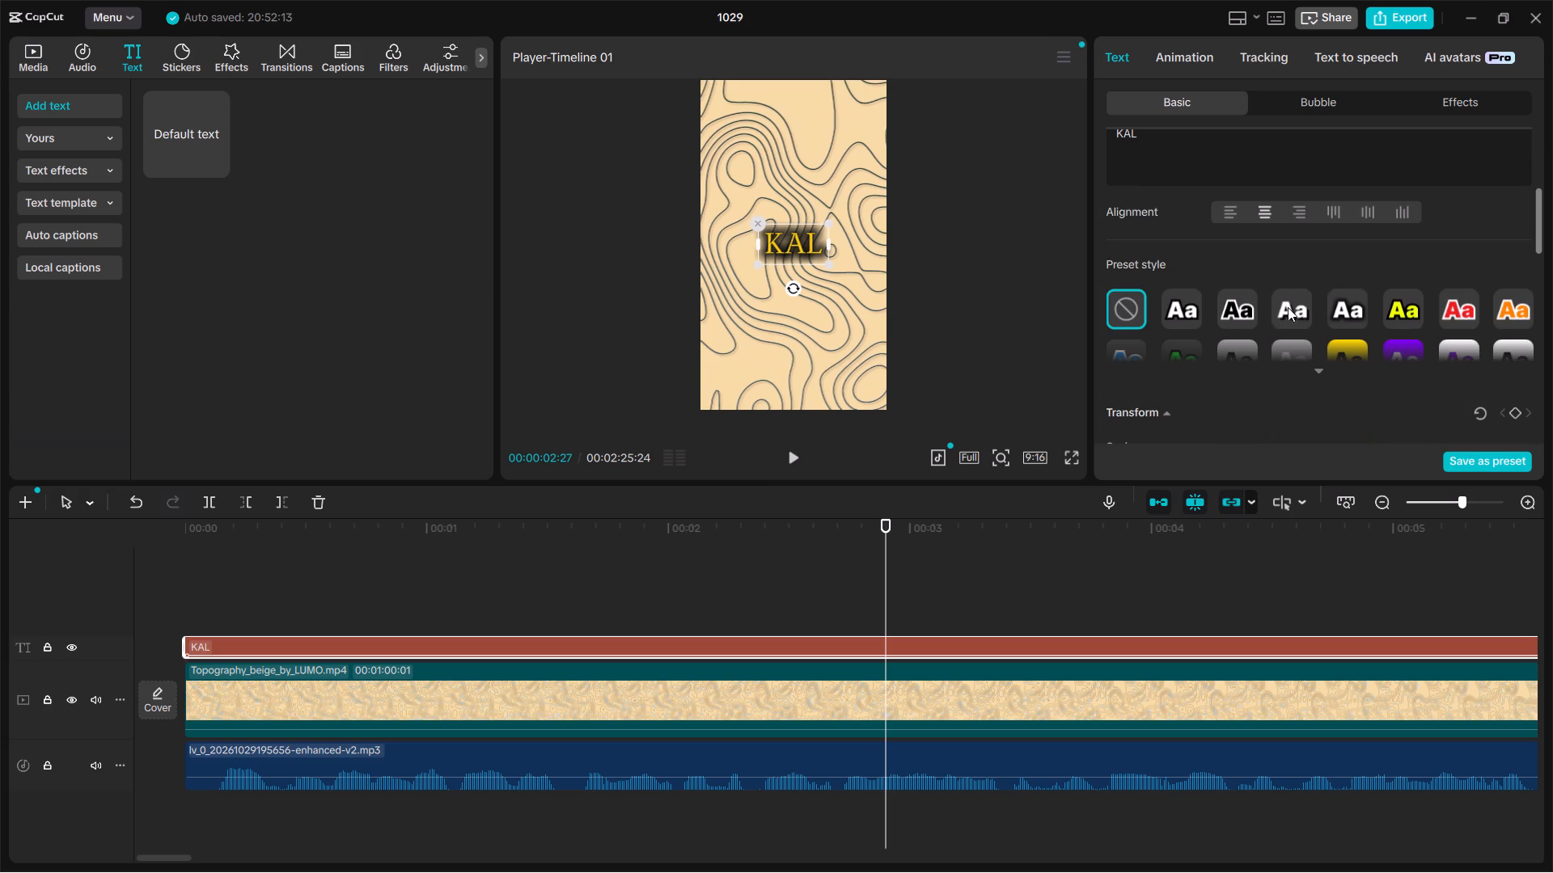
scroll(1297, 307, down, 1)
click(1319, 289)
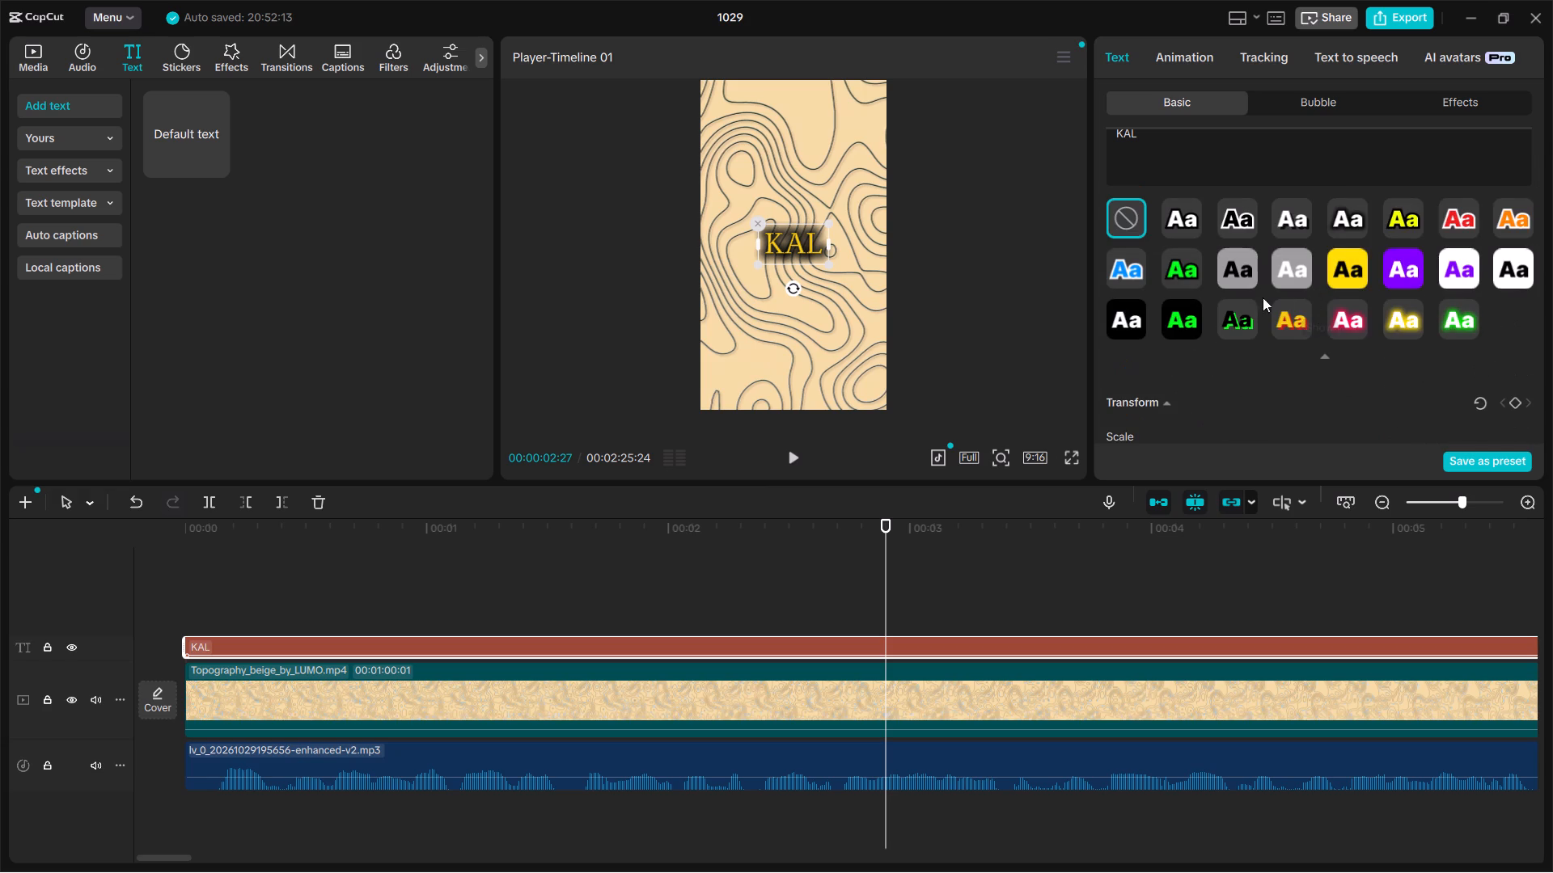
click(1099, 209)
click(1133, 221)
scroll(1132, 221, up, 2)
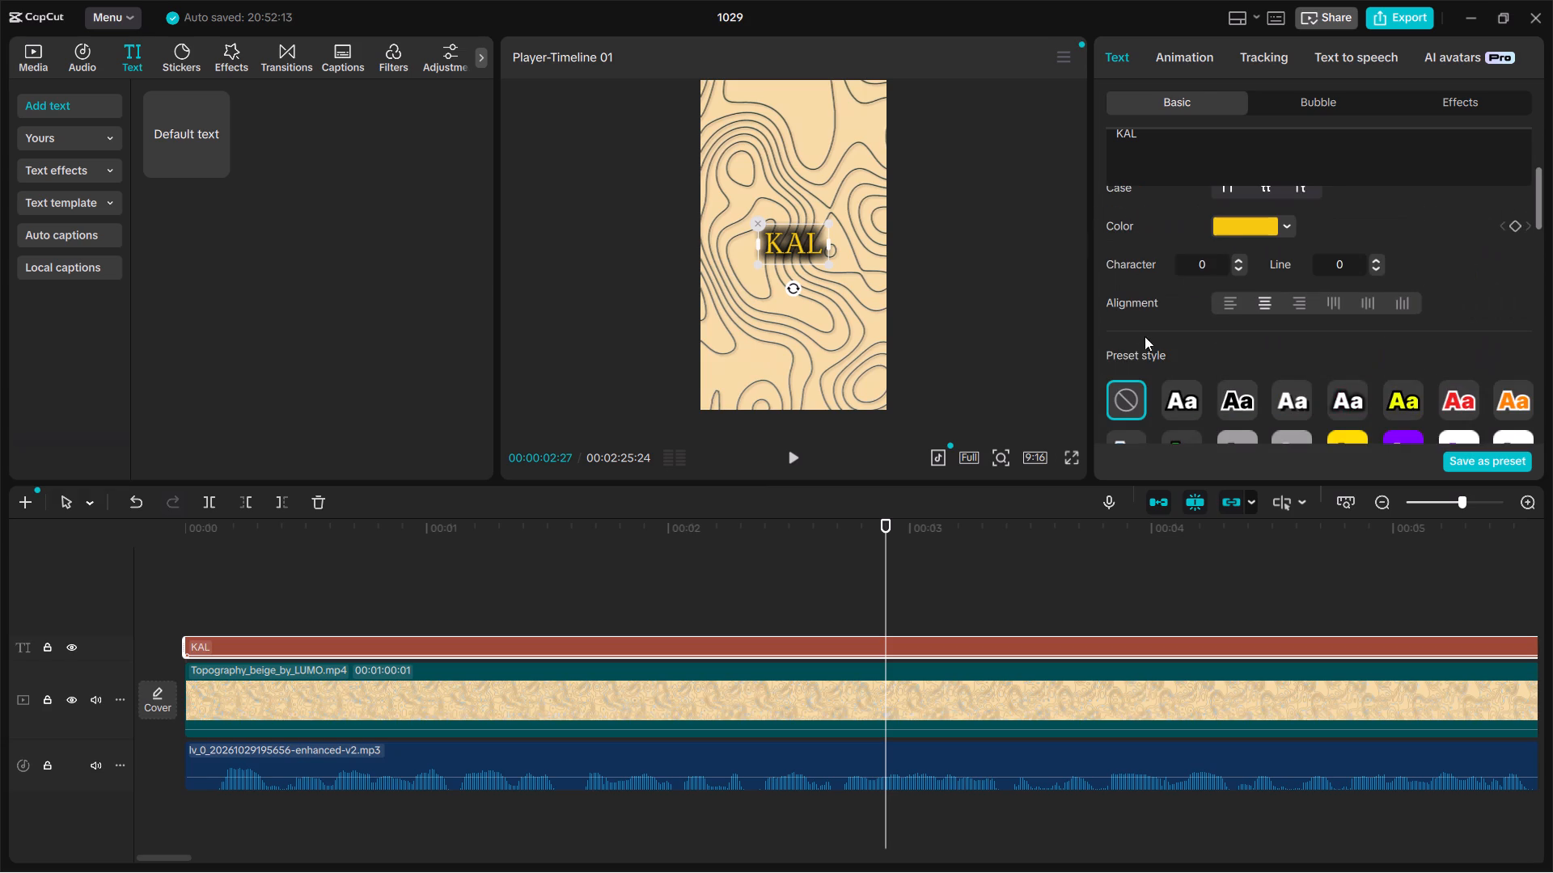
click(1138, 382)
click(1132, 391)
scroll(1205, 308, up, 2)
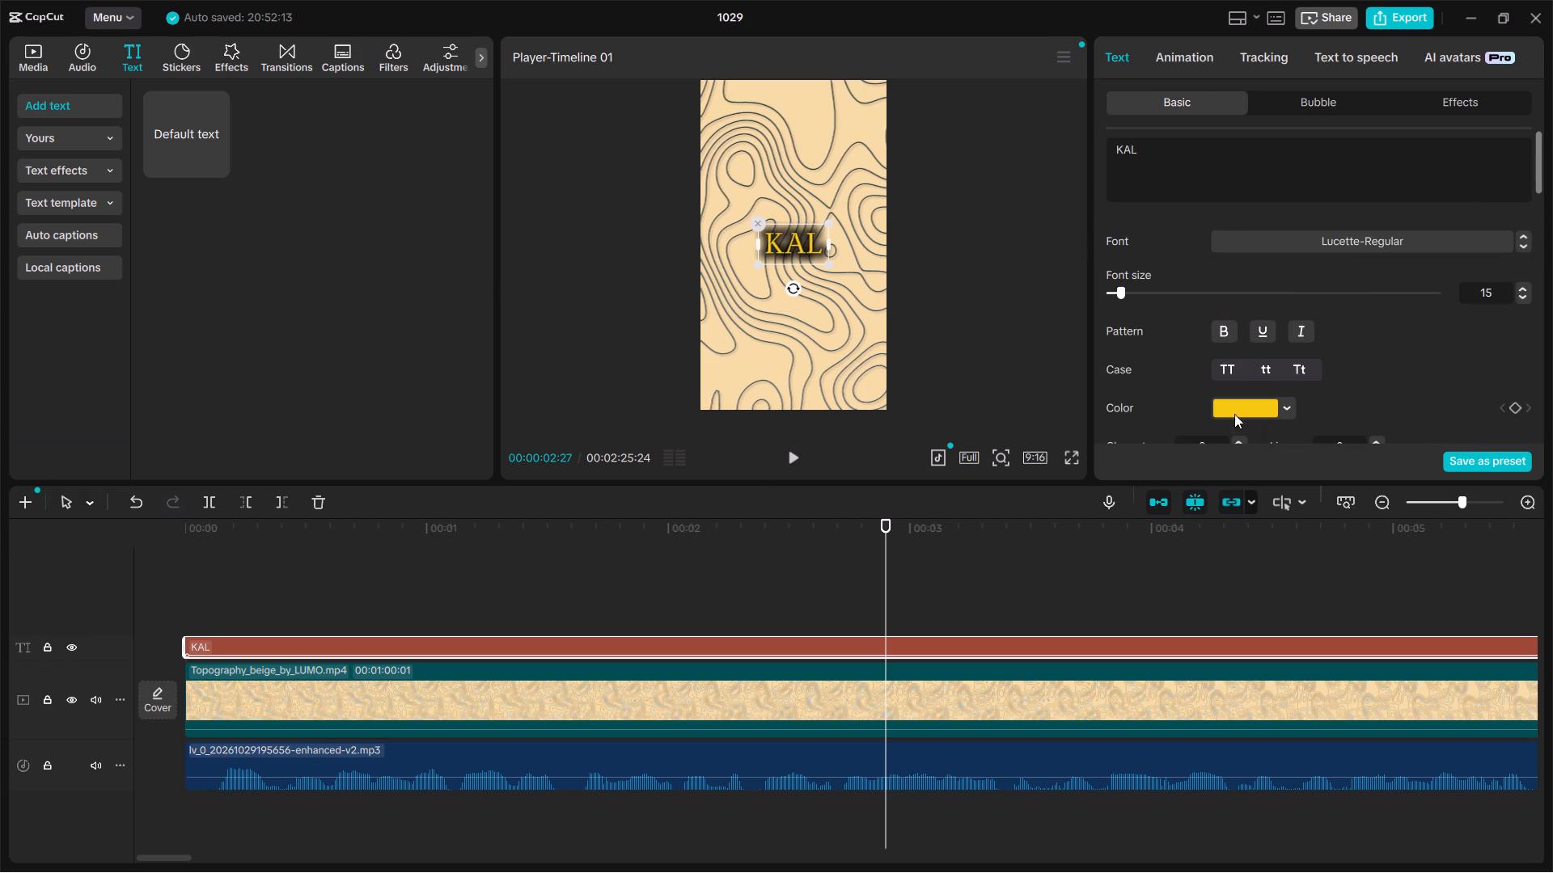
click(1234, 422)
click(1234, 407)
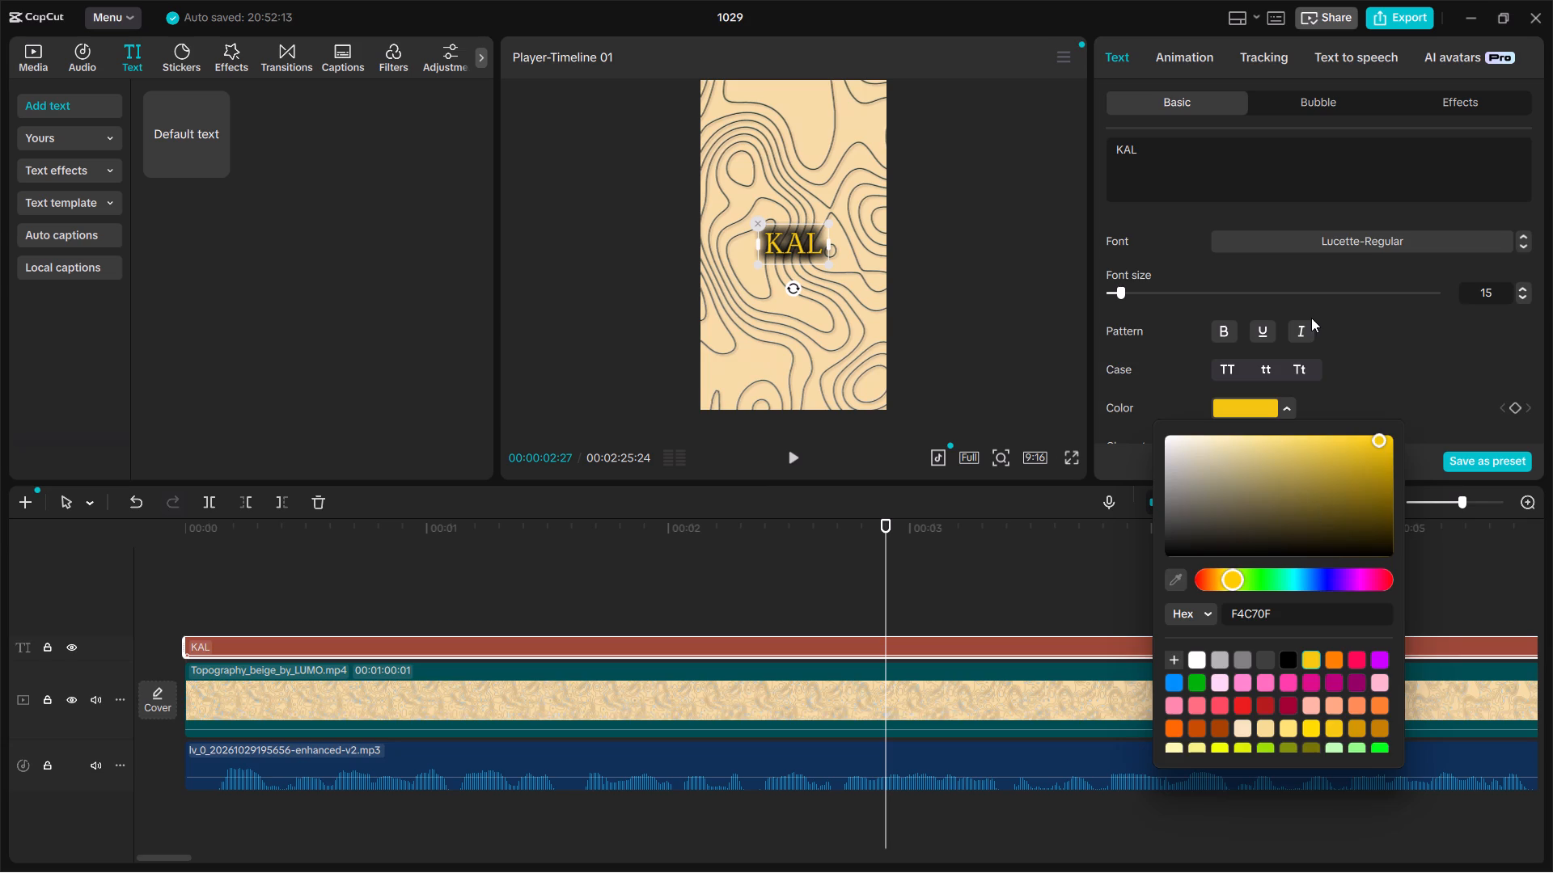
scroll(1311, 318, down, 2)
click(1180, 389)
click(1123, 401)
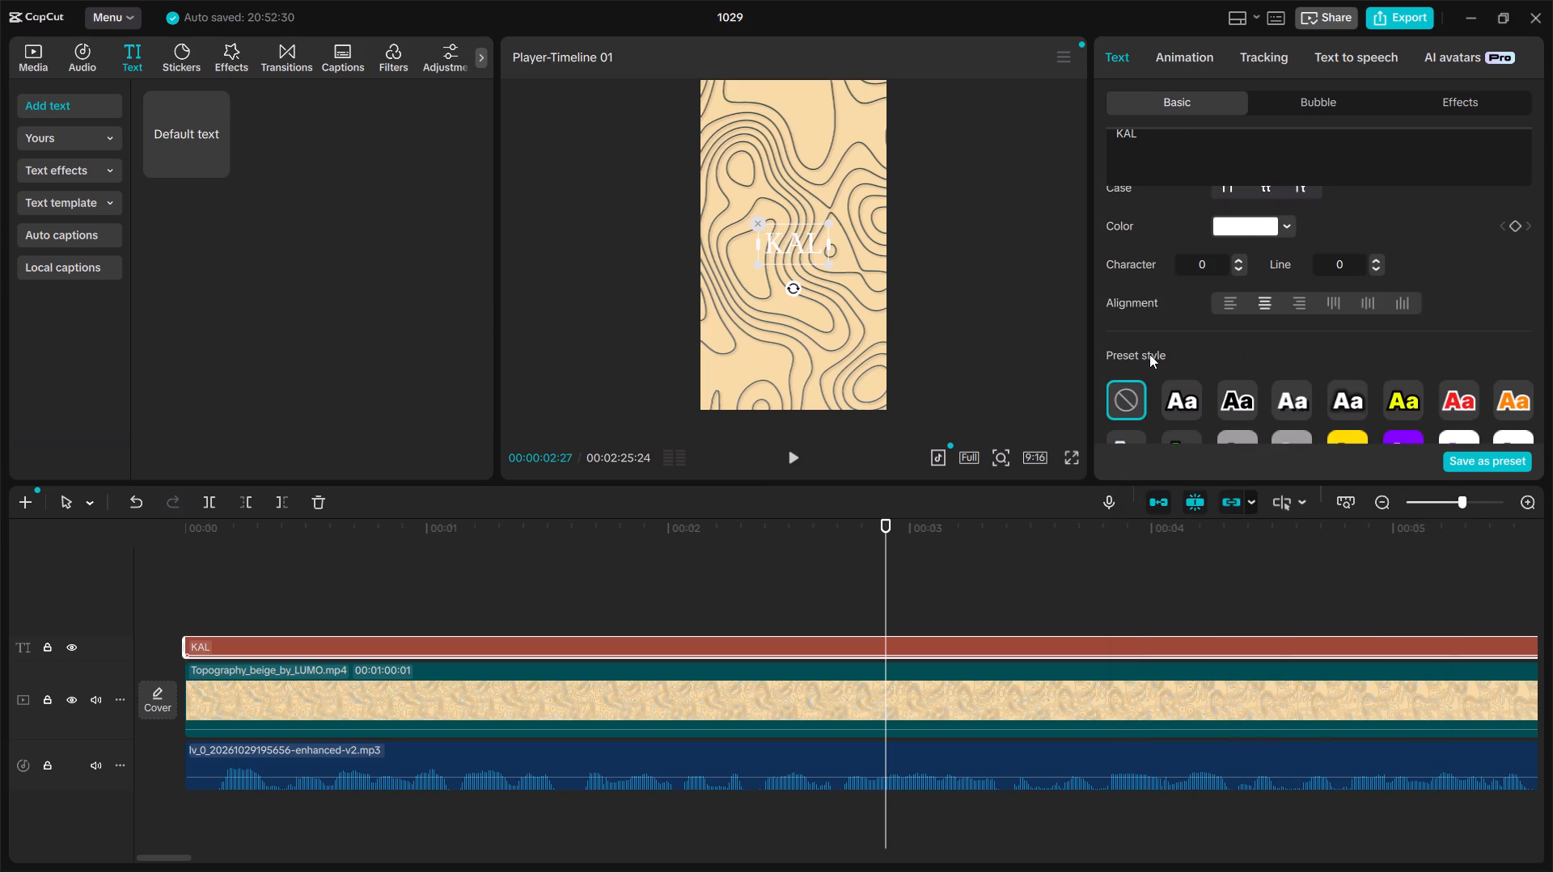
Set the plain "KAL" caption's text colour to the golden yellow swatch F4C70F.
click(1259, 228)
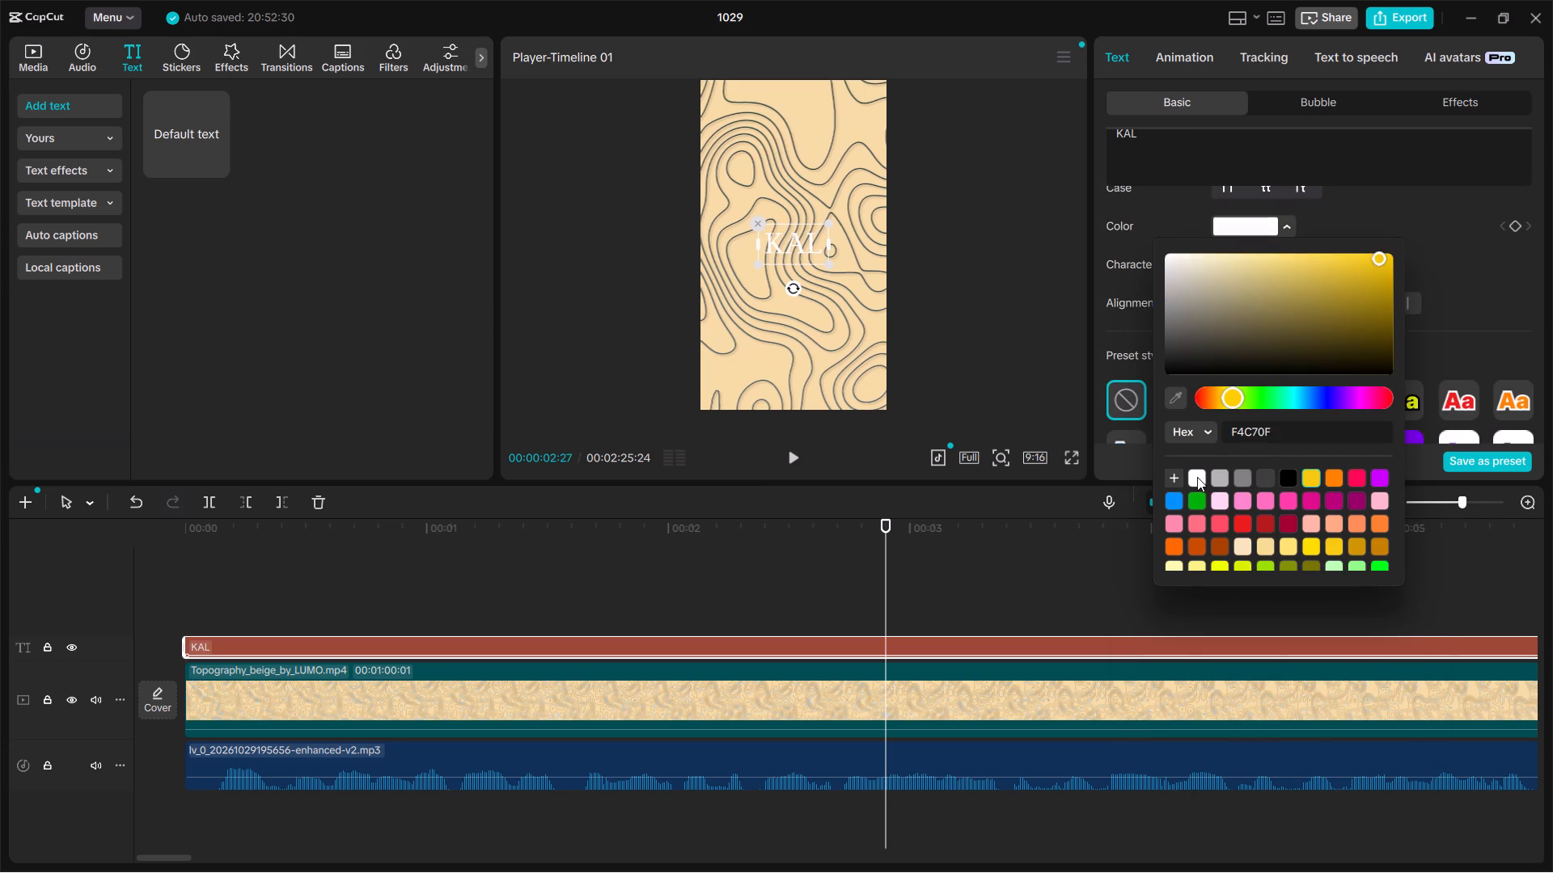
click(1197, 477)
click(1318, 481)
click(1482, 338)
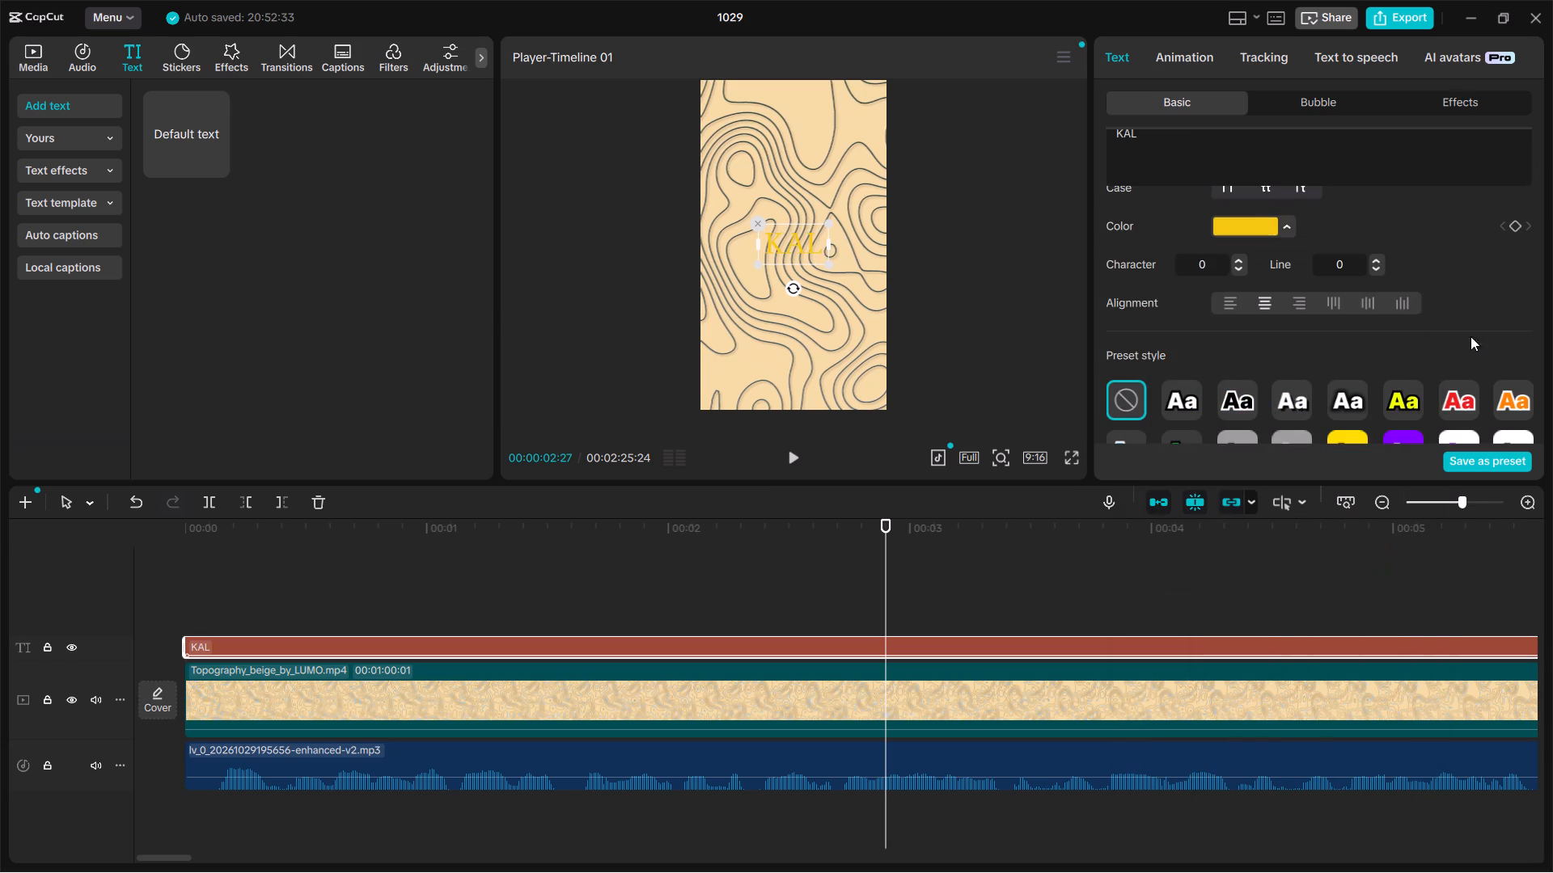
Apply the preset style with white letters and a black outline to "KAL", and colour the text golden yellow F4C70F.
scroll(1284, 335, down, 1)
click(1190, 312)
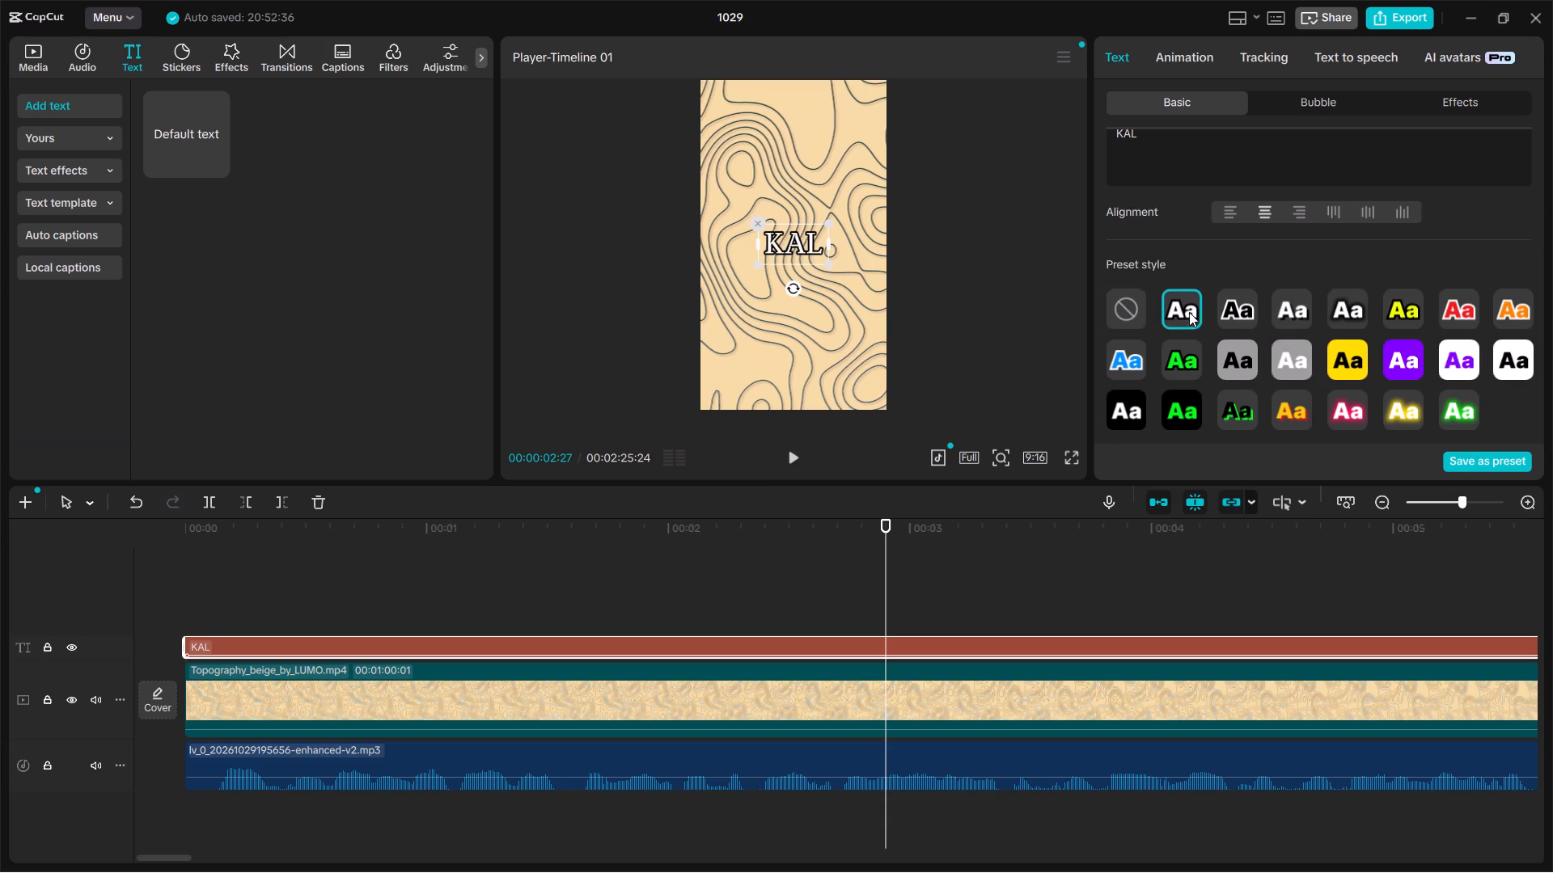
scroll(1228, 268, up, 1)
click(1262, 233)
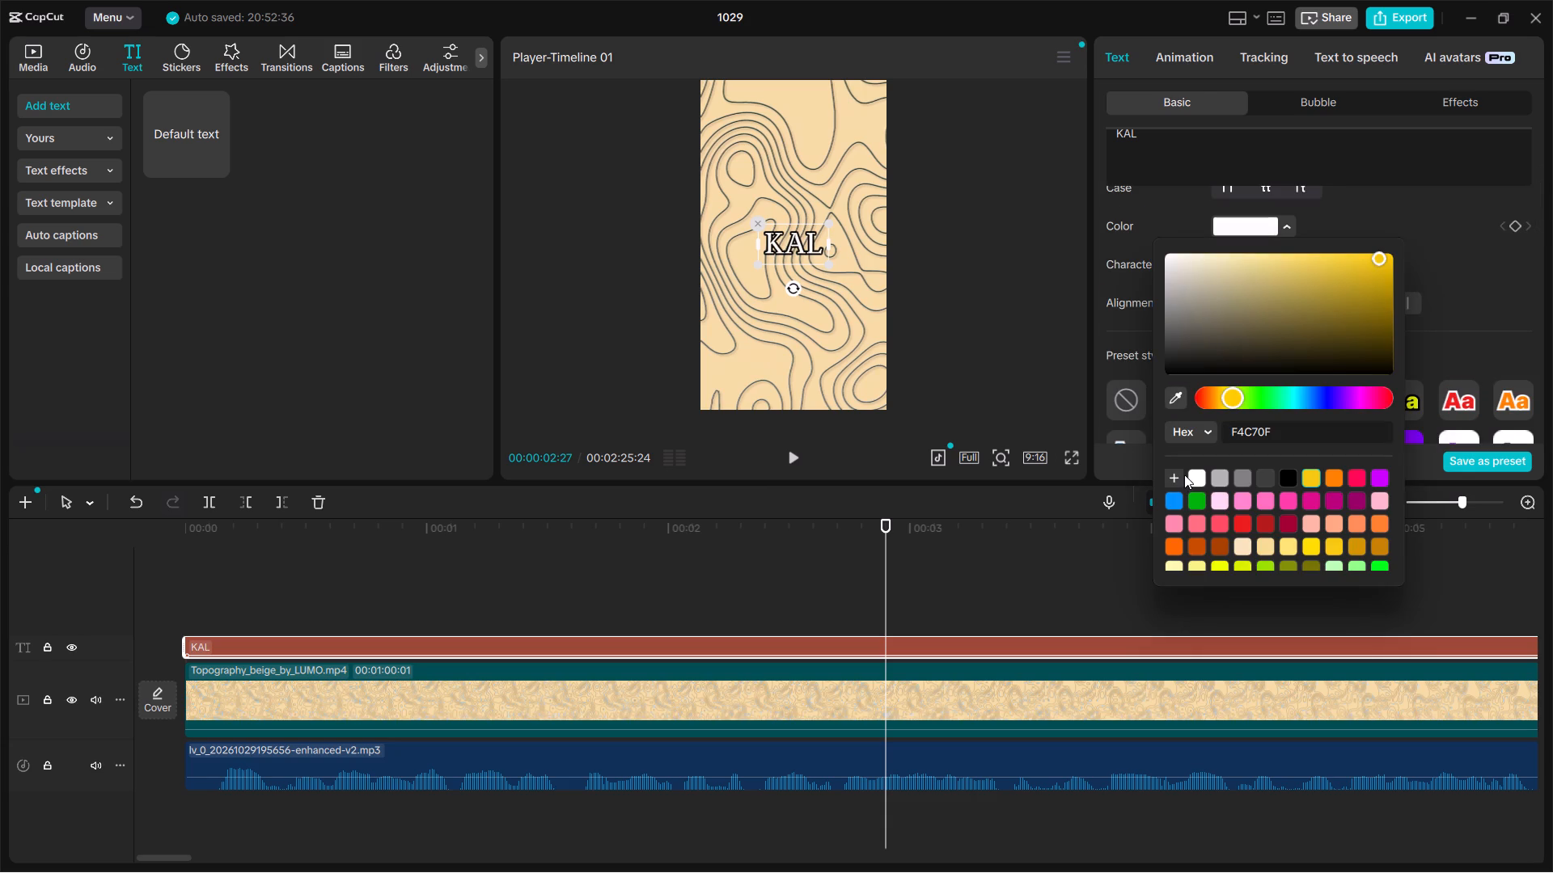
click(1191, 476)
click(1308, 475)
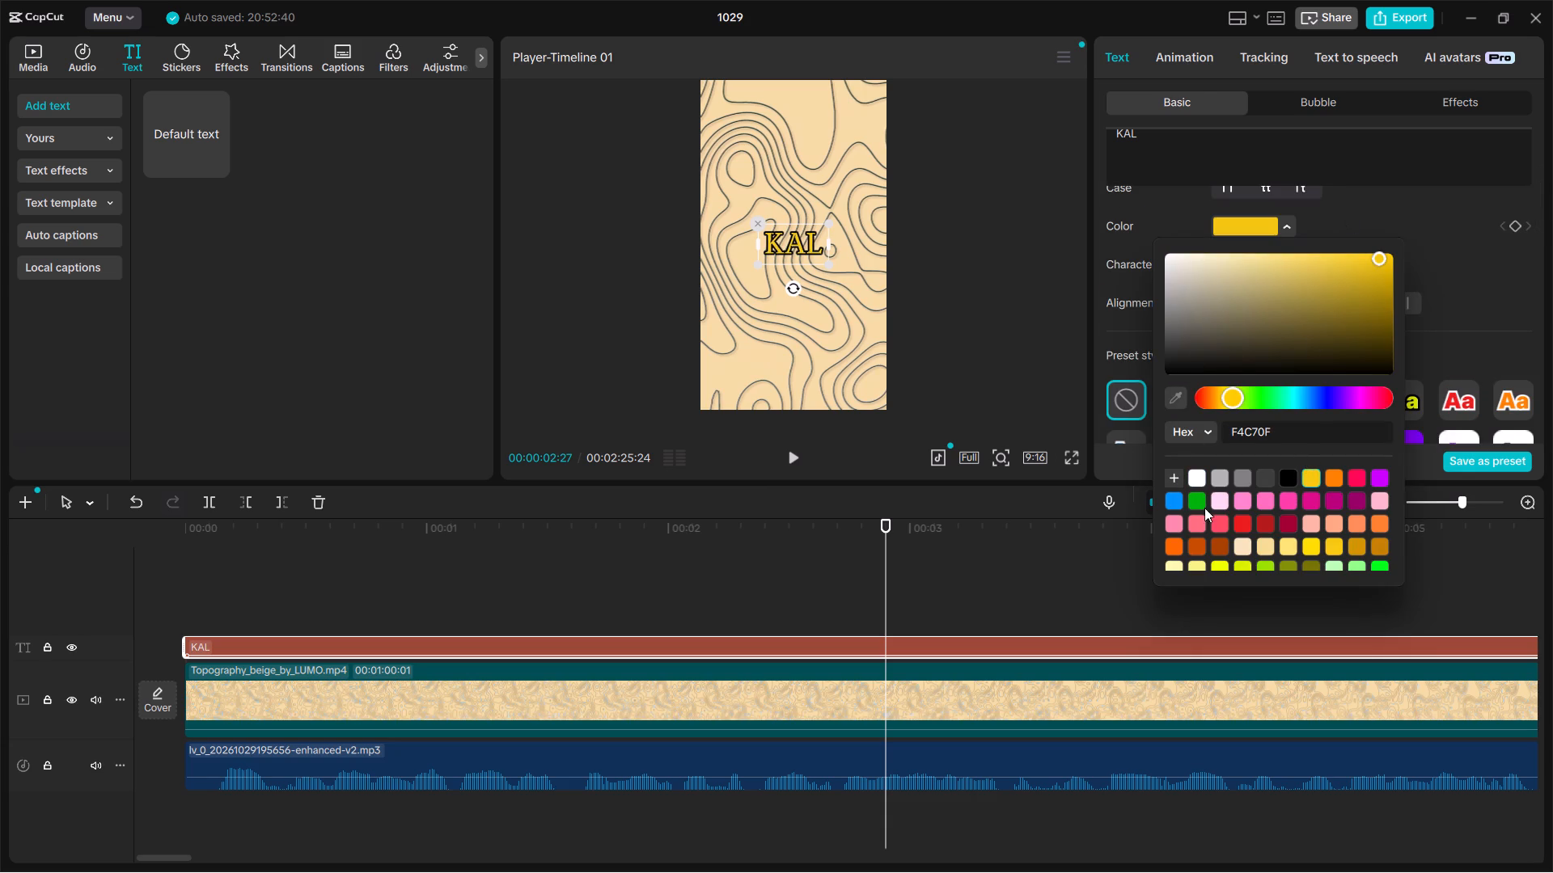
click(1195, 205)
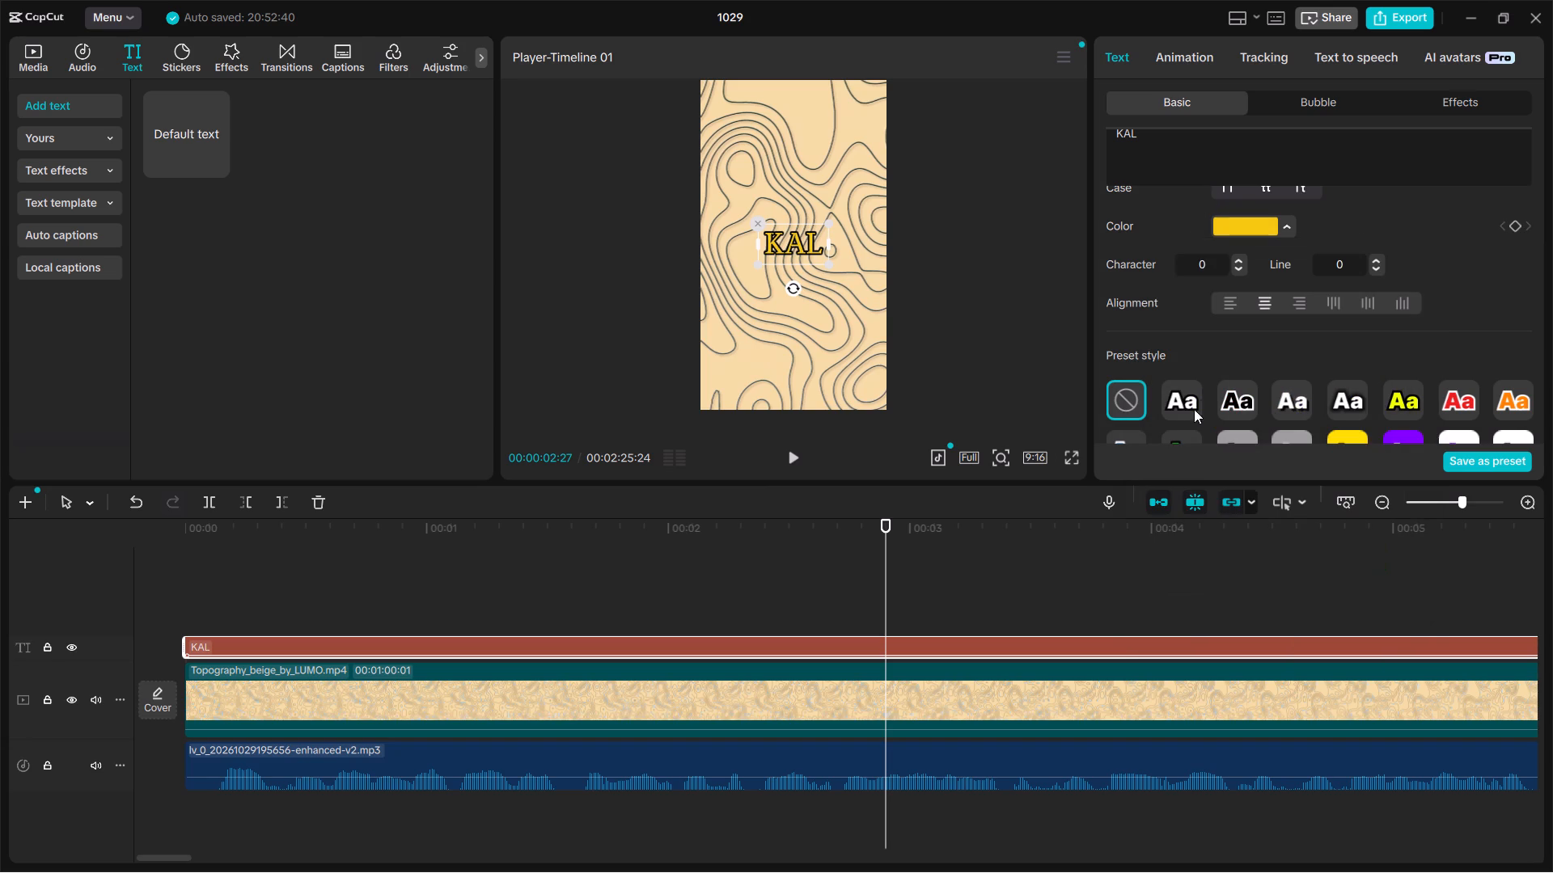
Clear the "KAL" caption's outlined preset style, set its text colour to yellow F7D31E and deselect the caption.
click(1132, 392)
click(1185, 392)
click(1119, 403)
click(1255, 223)
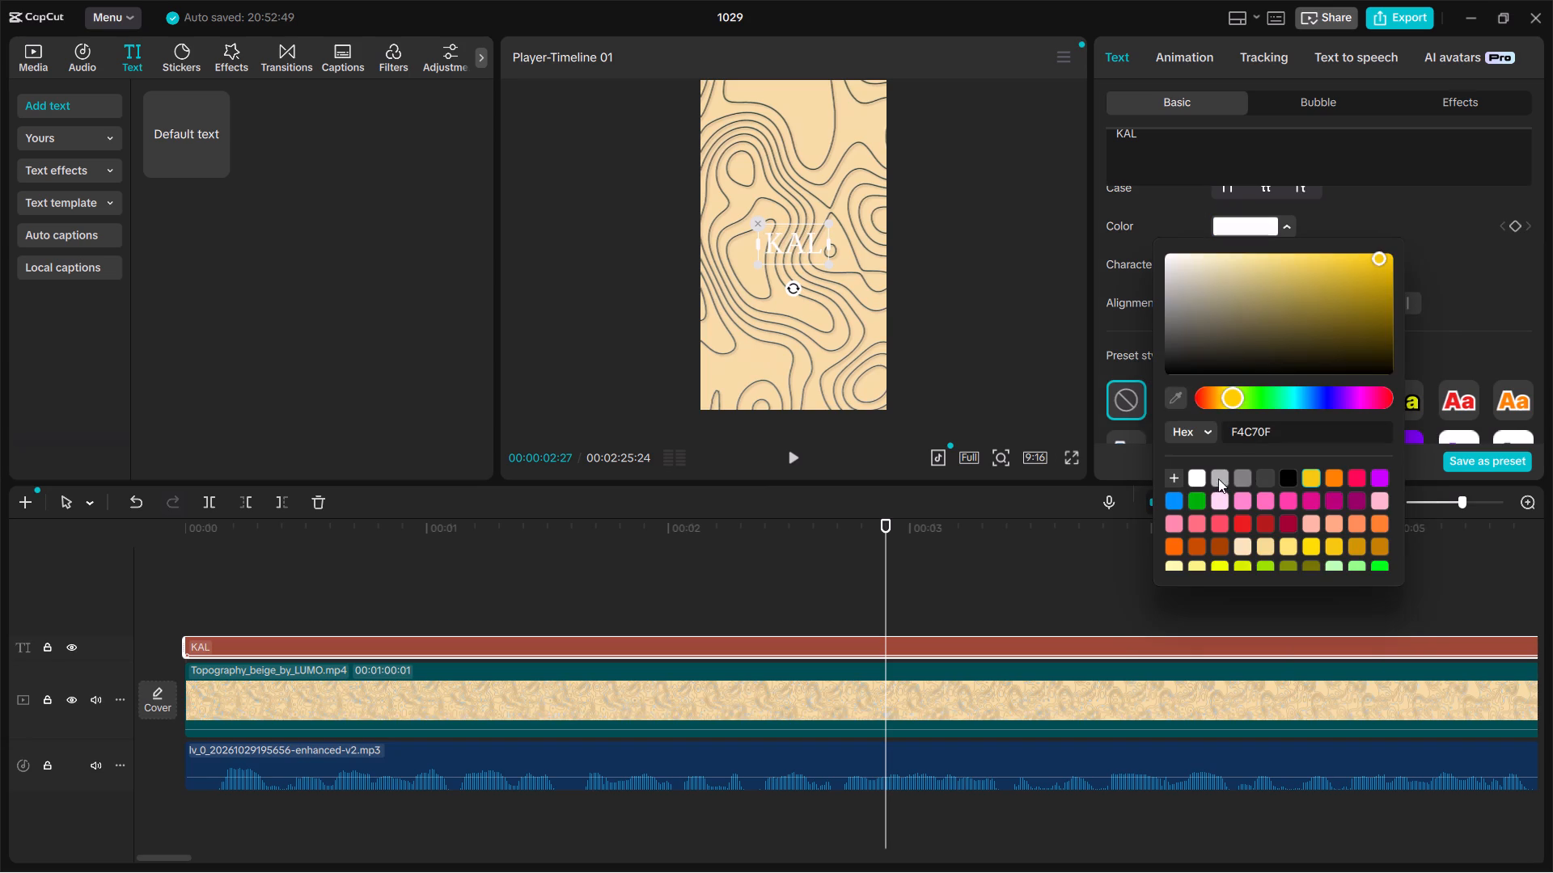
click(1218, 479)
click(1304, 474)
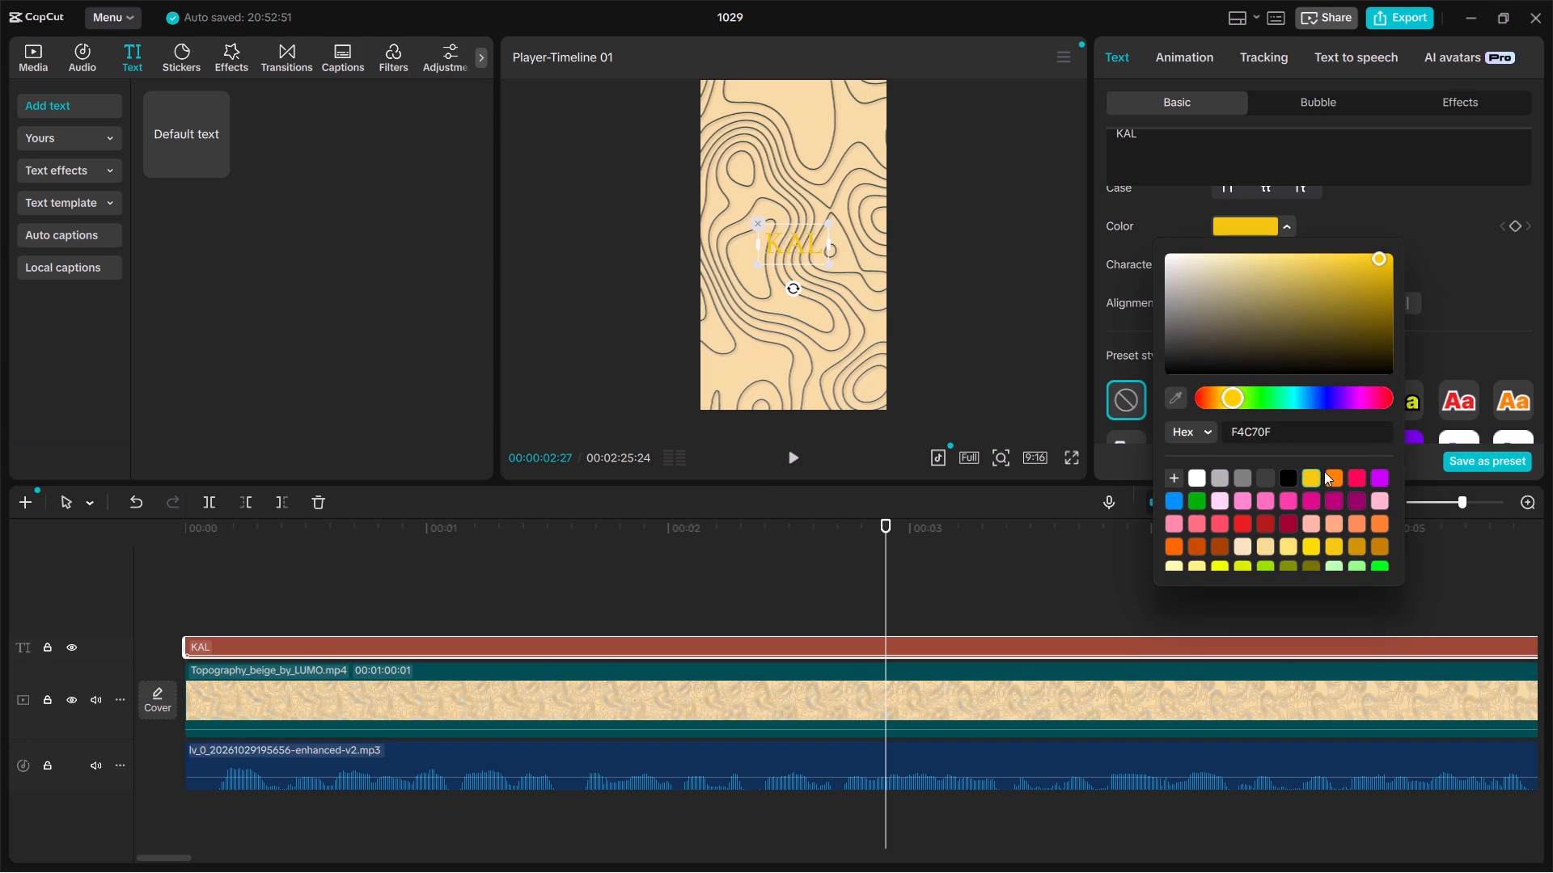
click(1369, 261)
click(1395, 205)
click(836, 344)
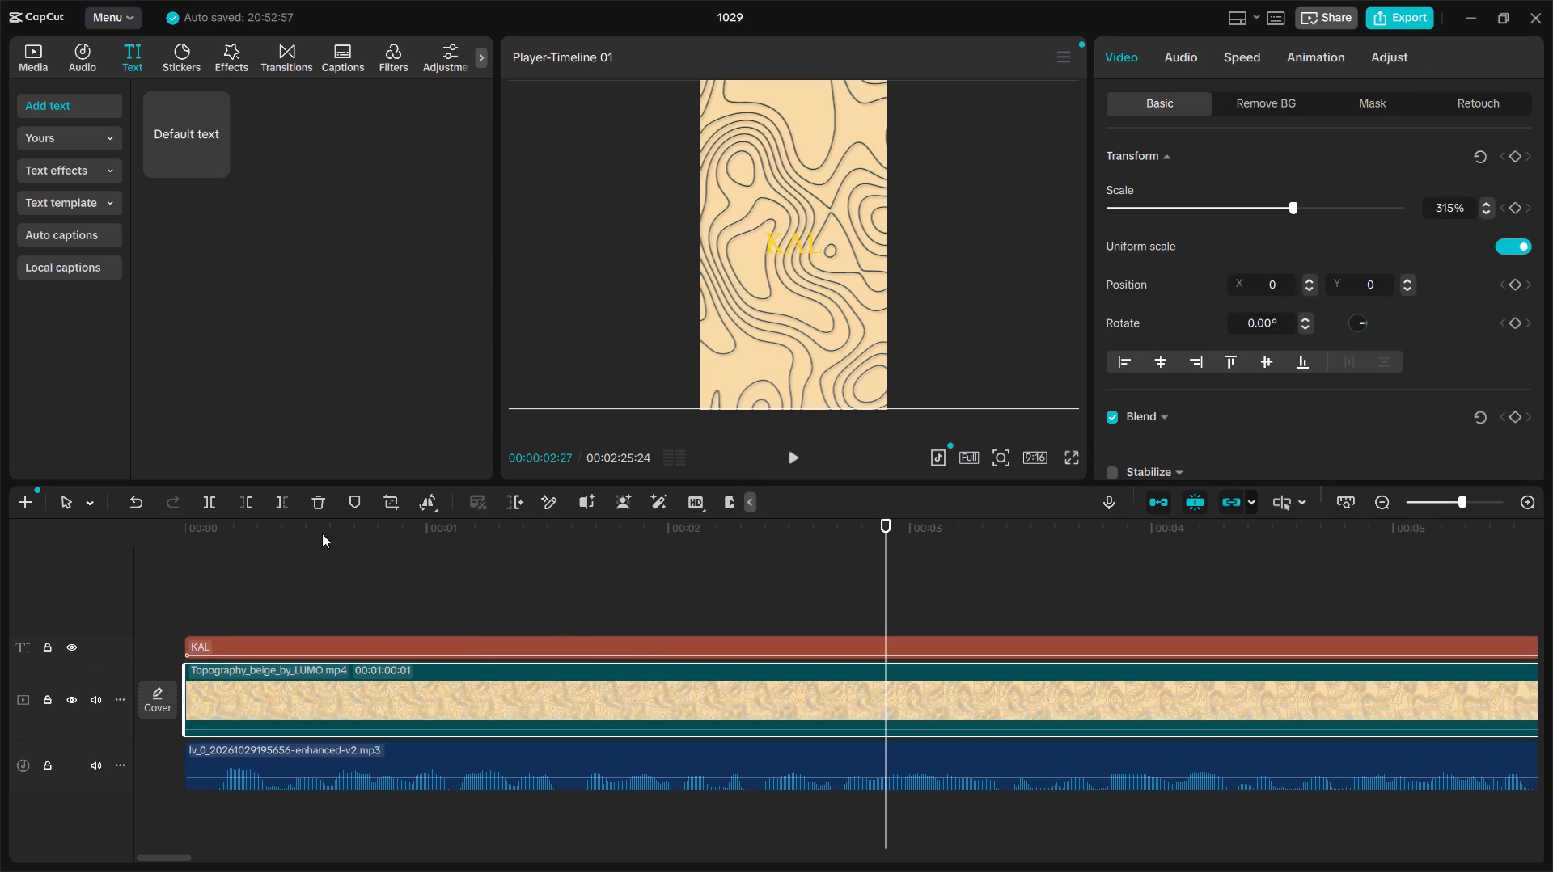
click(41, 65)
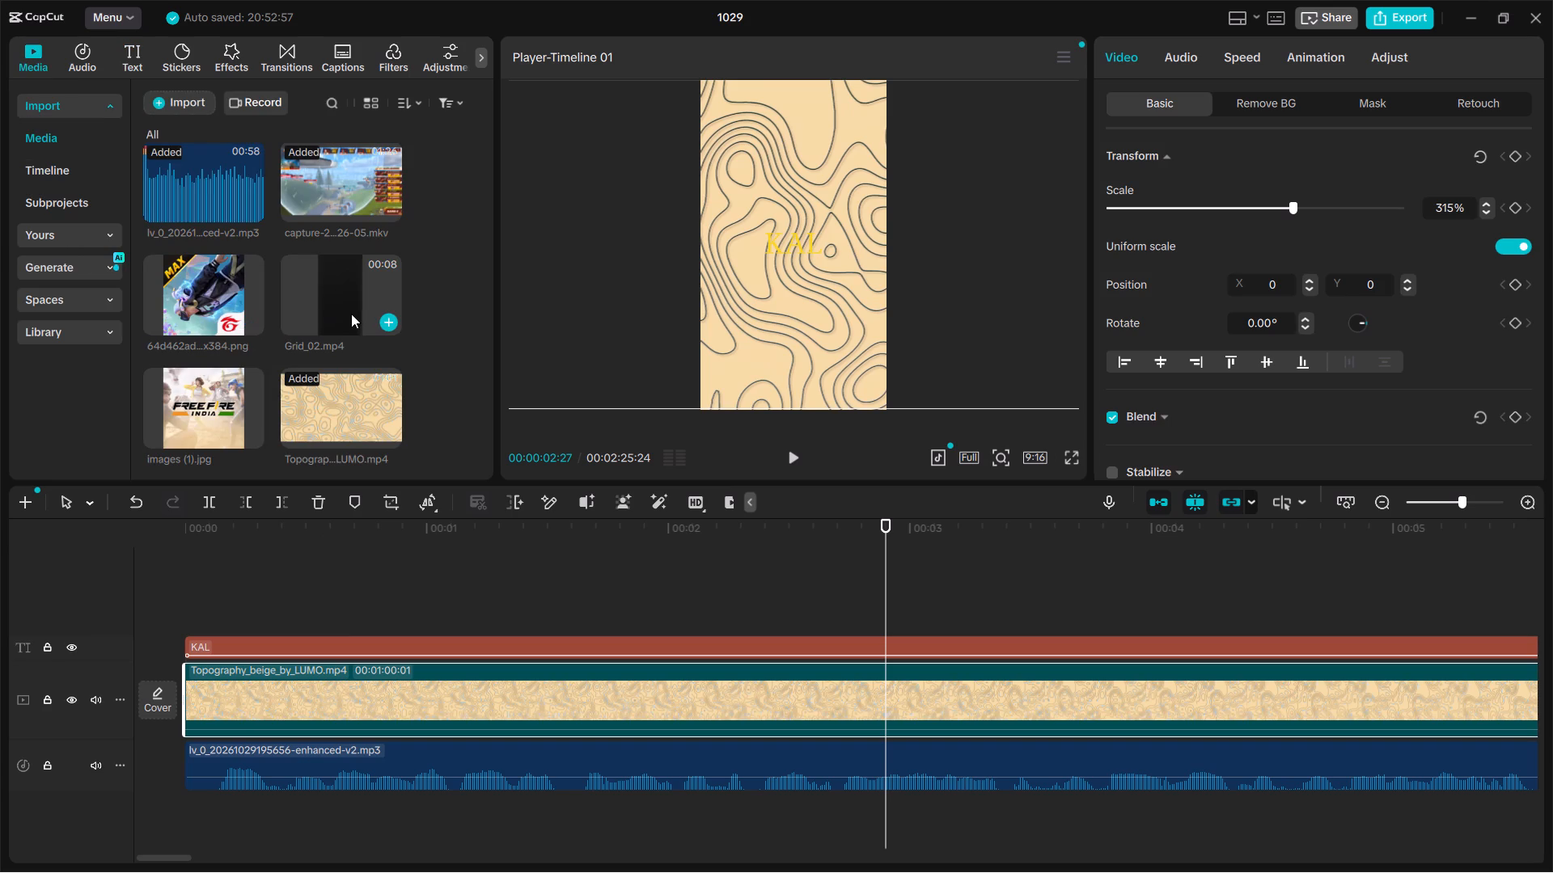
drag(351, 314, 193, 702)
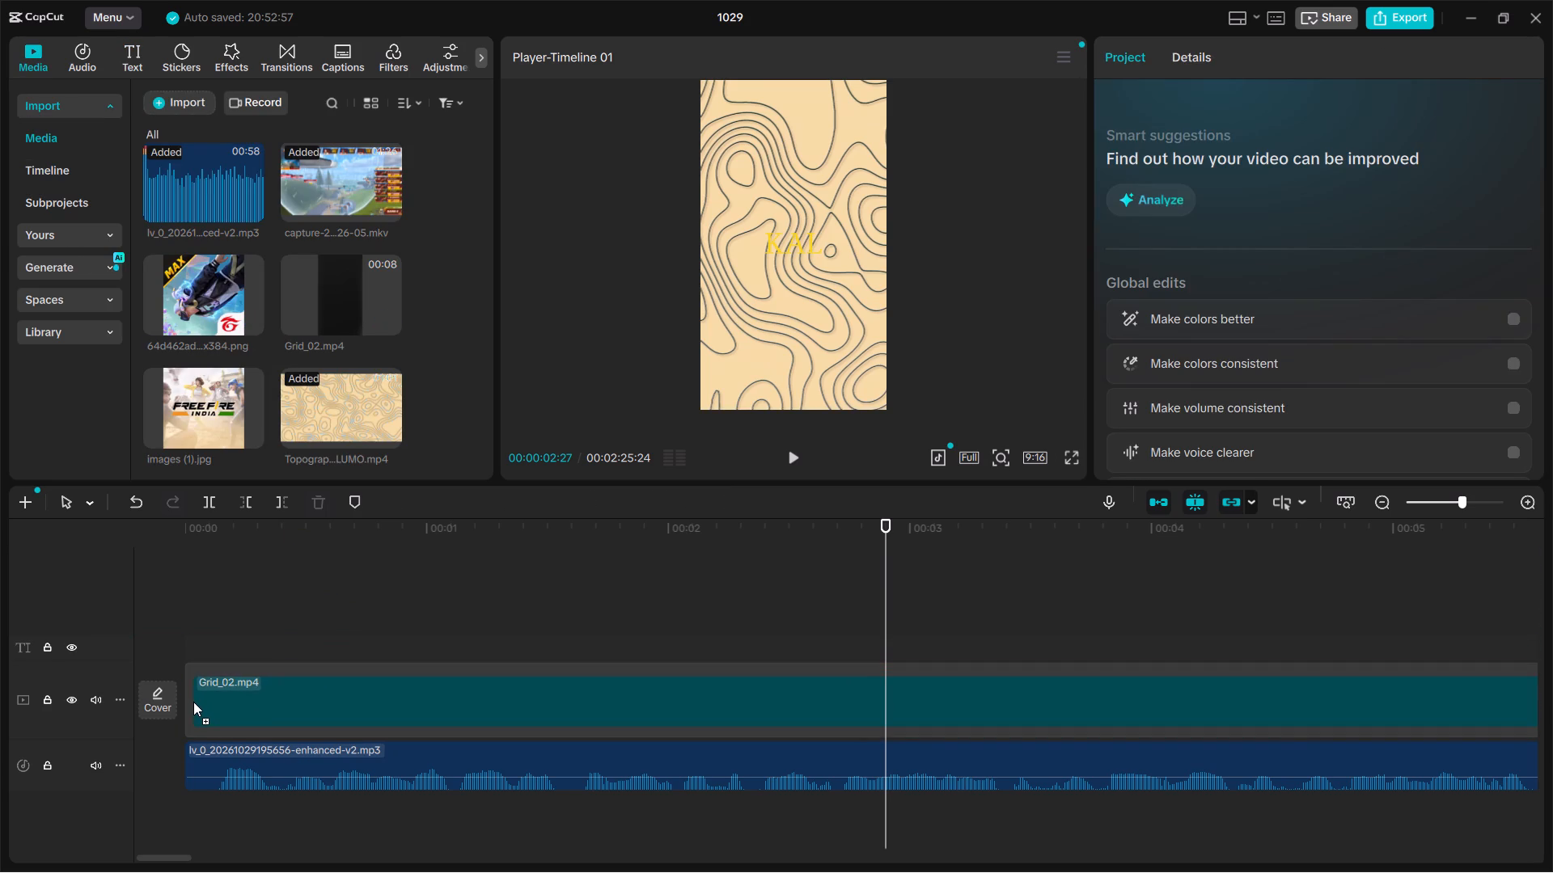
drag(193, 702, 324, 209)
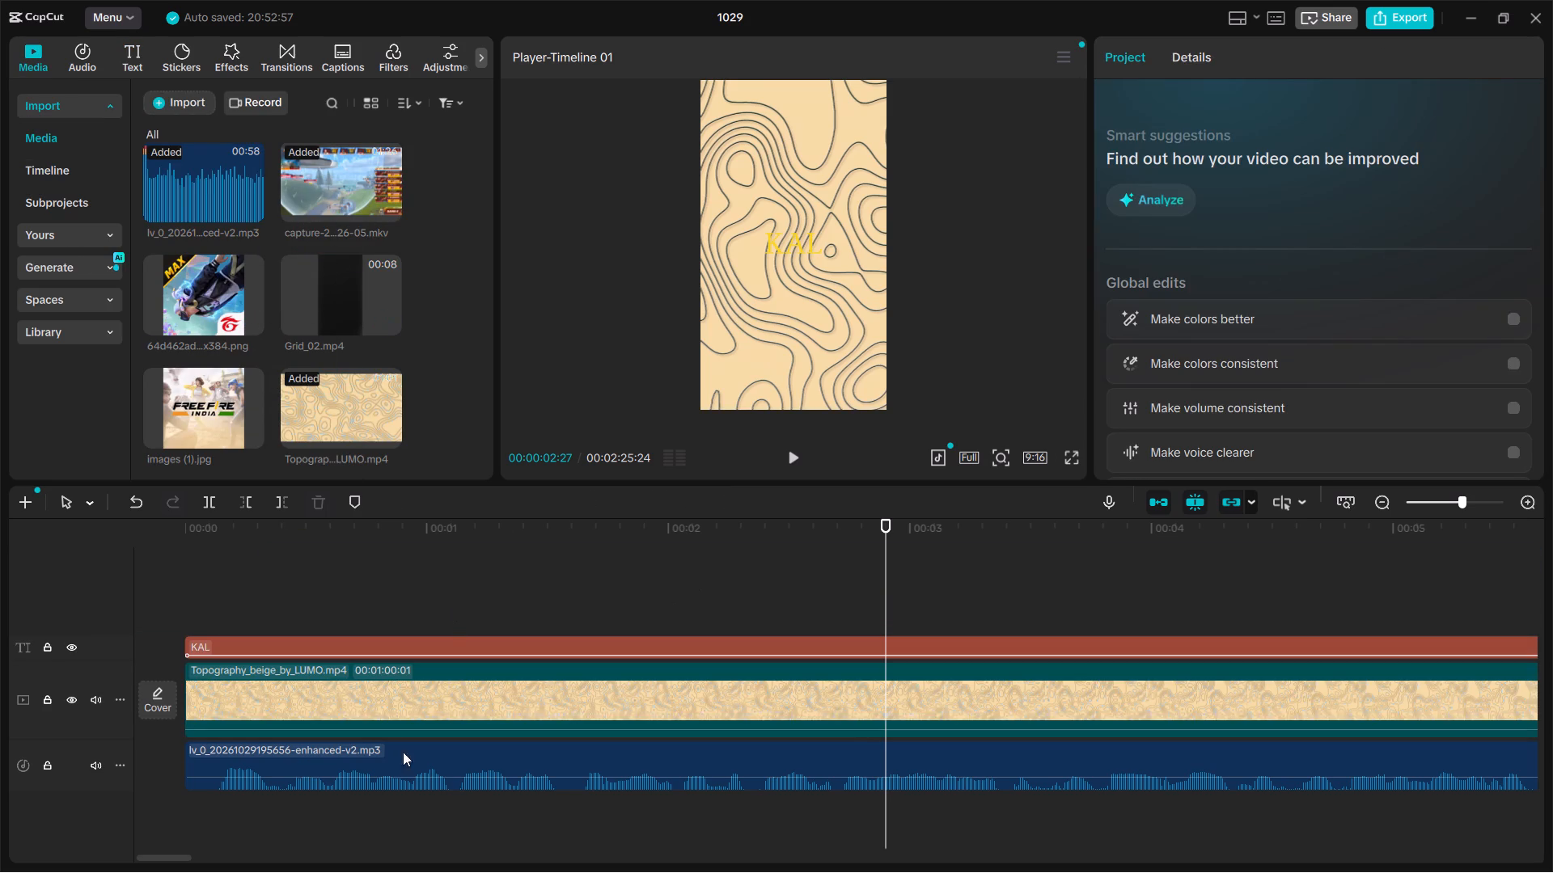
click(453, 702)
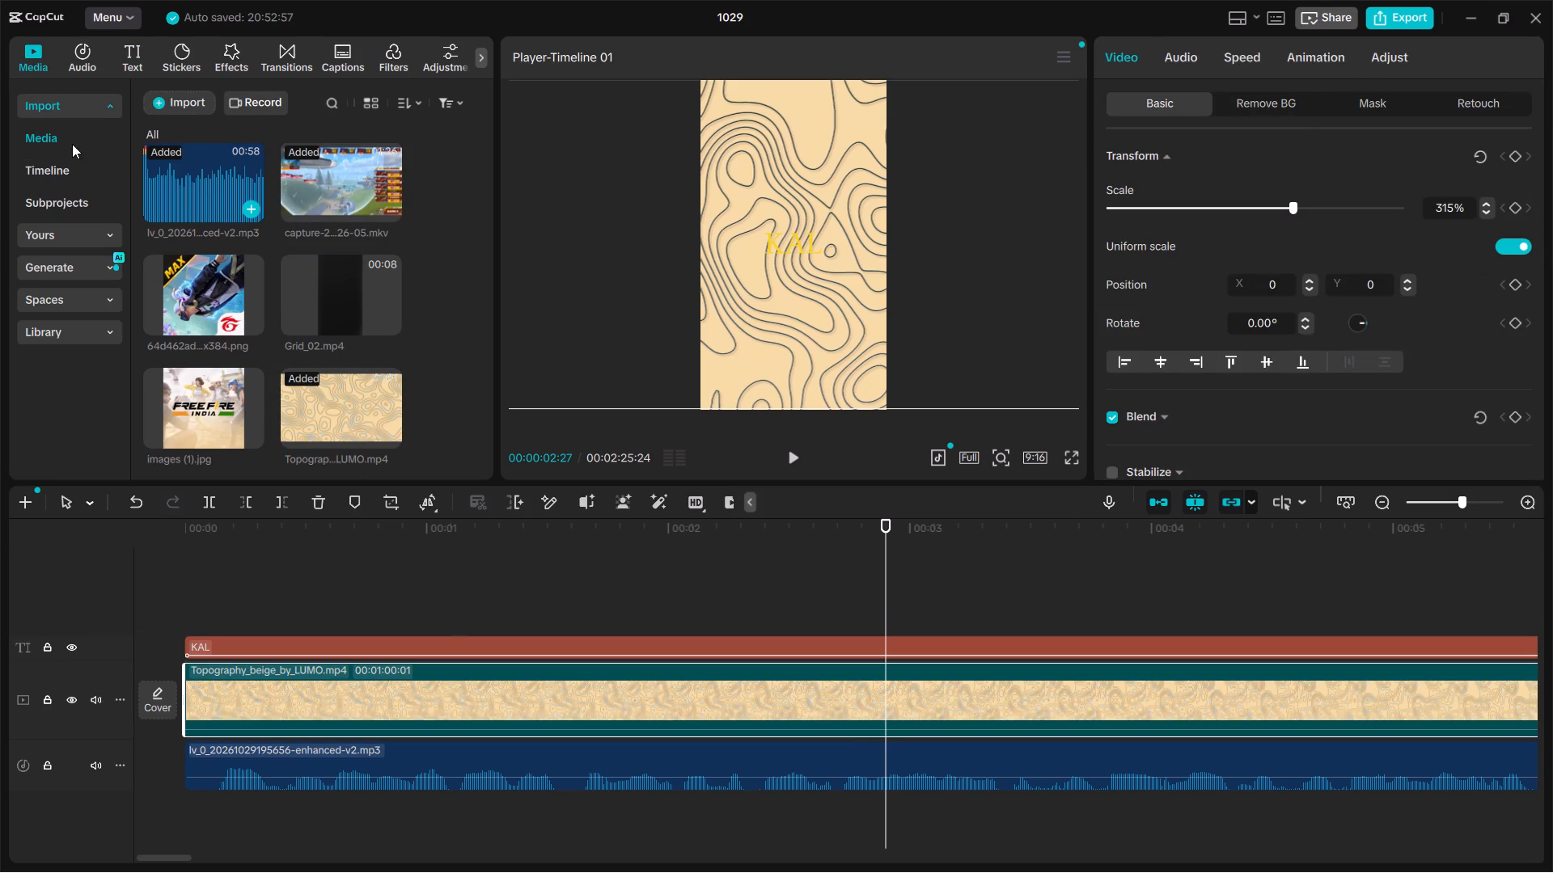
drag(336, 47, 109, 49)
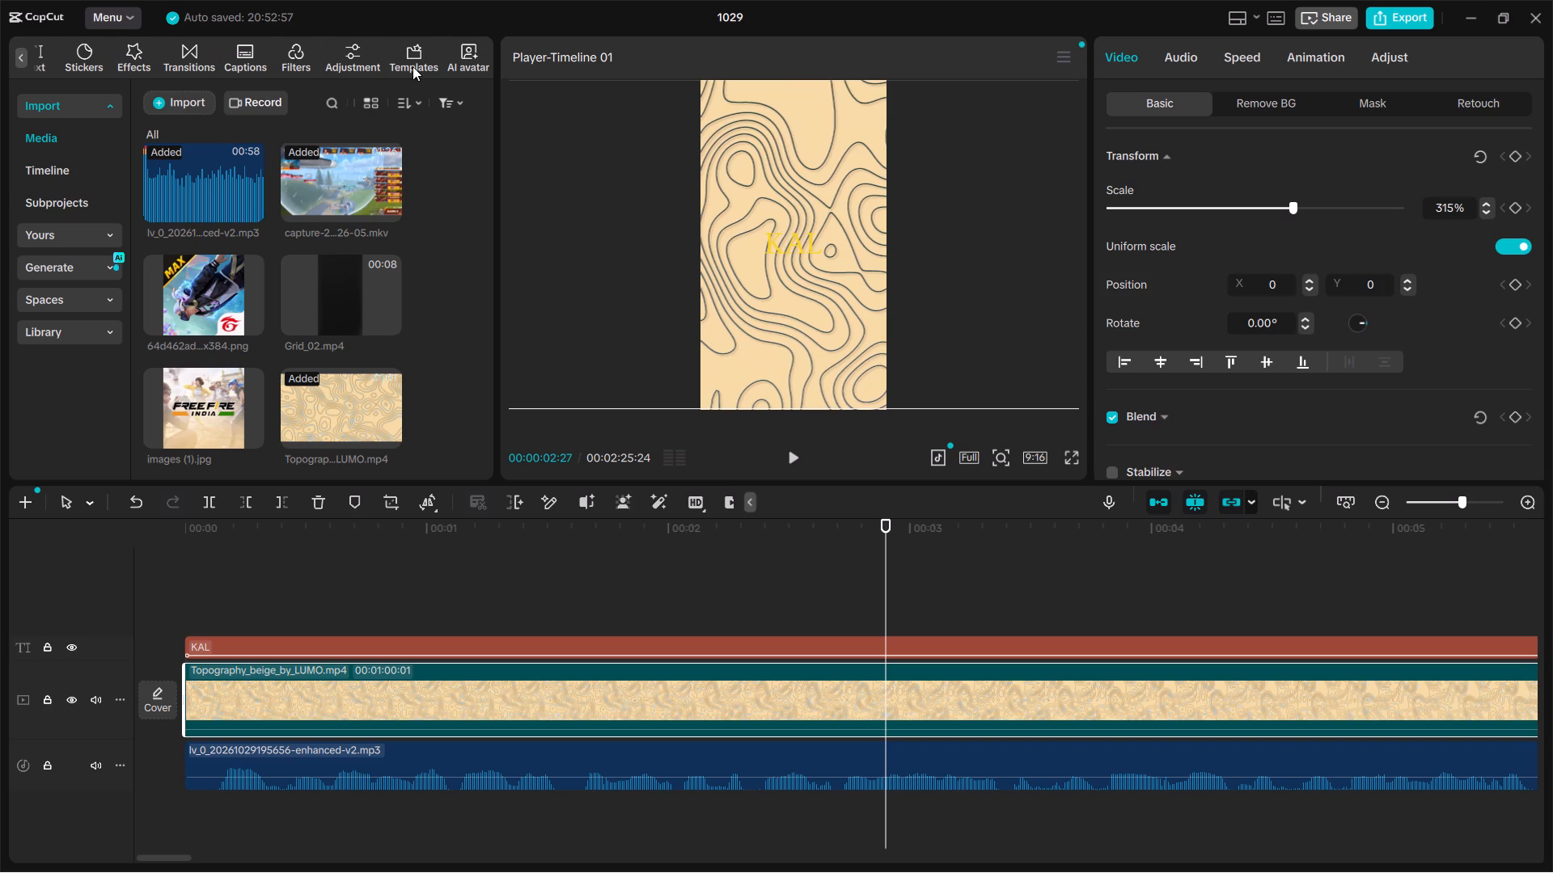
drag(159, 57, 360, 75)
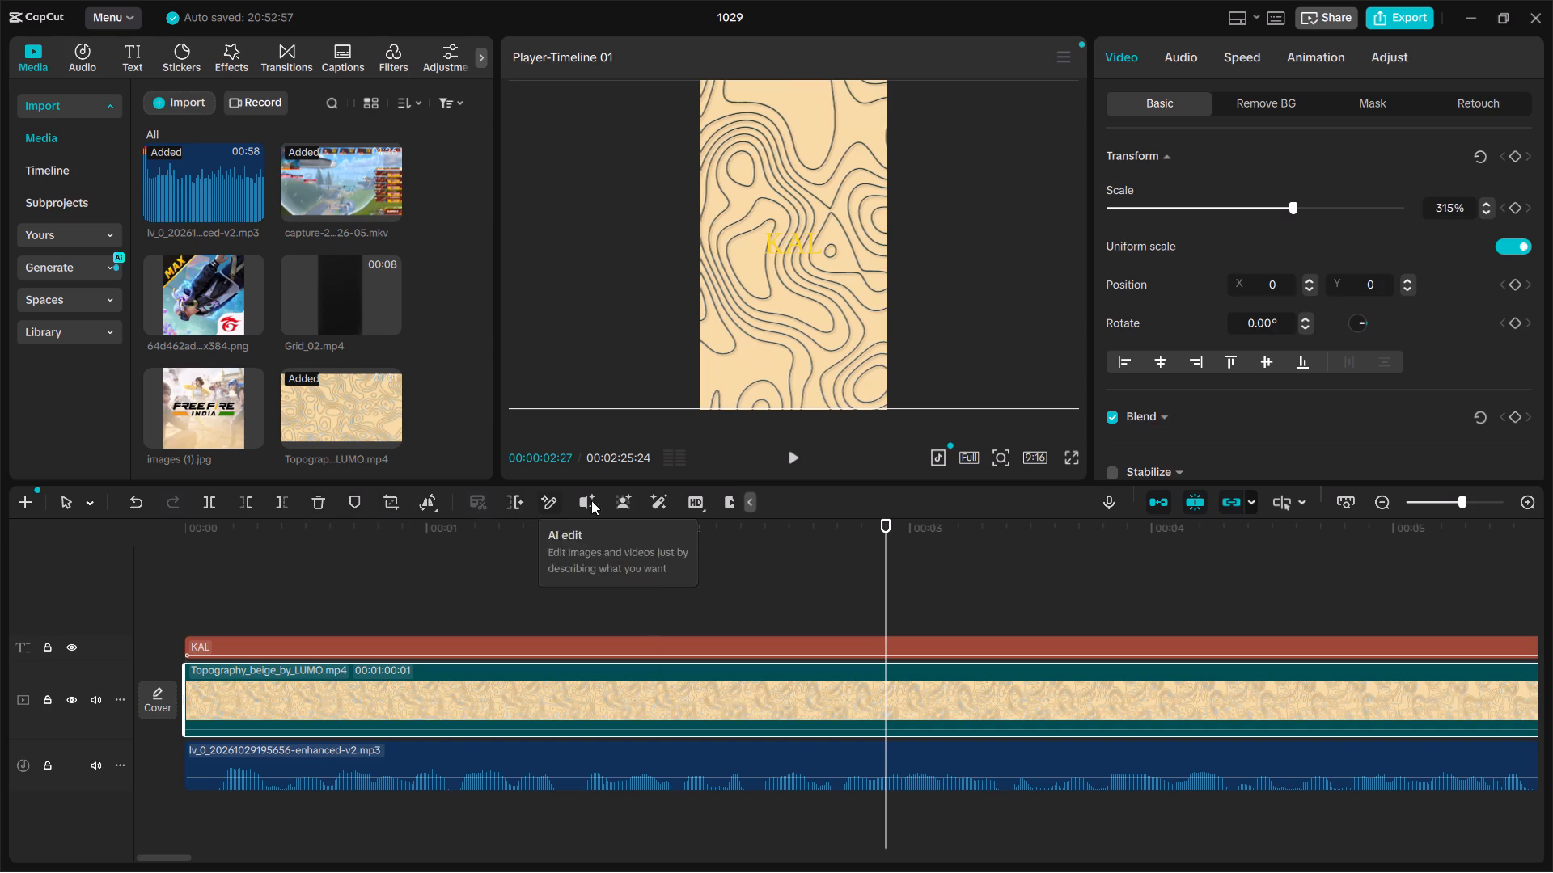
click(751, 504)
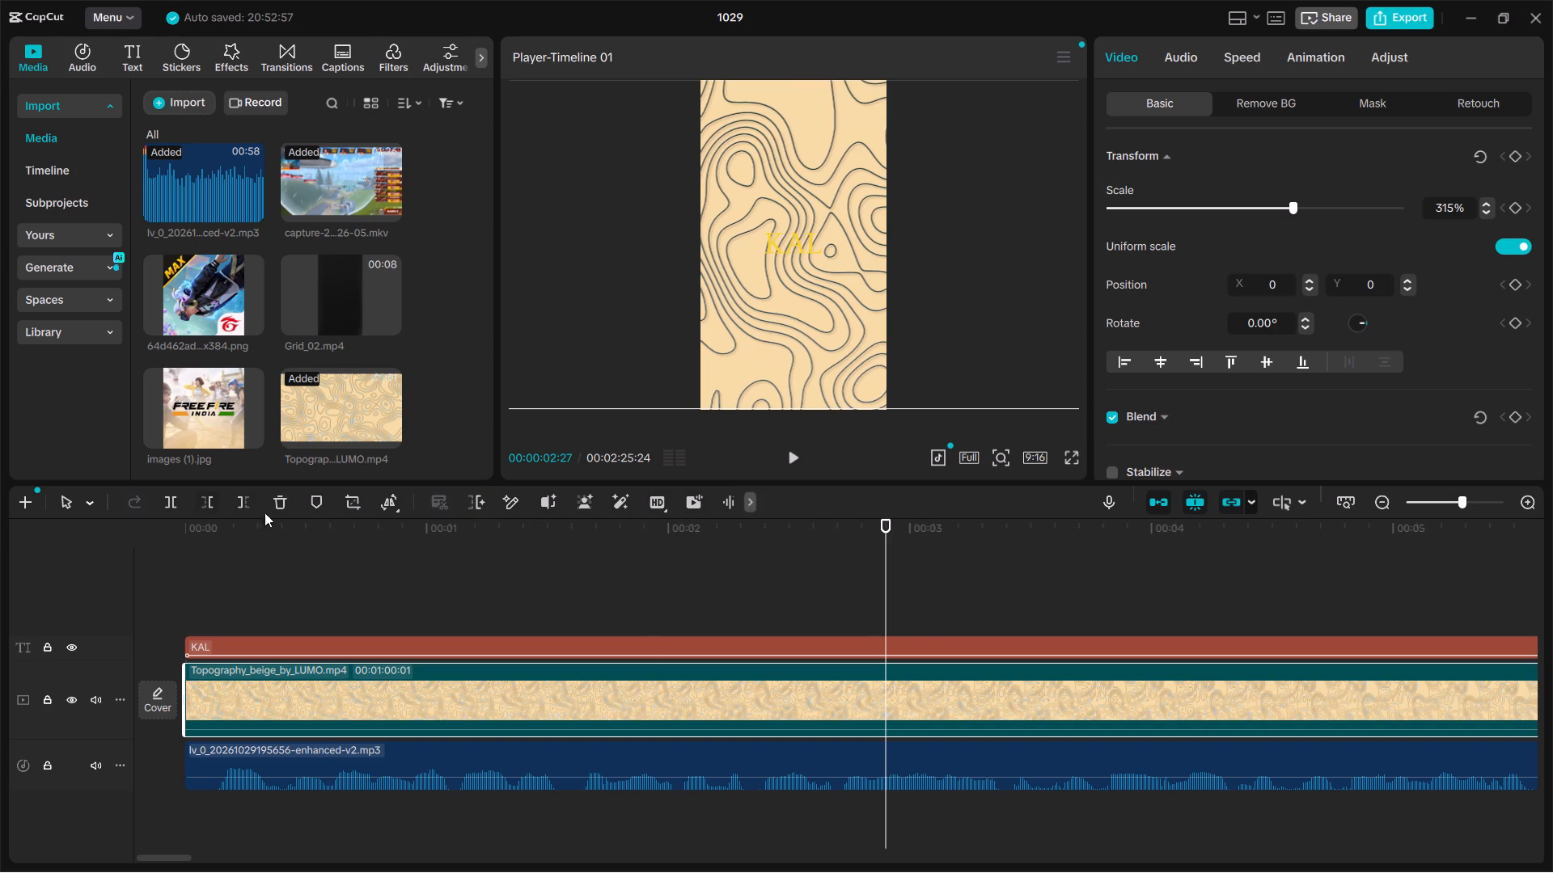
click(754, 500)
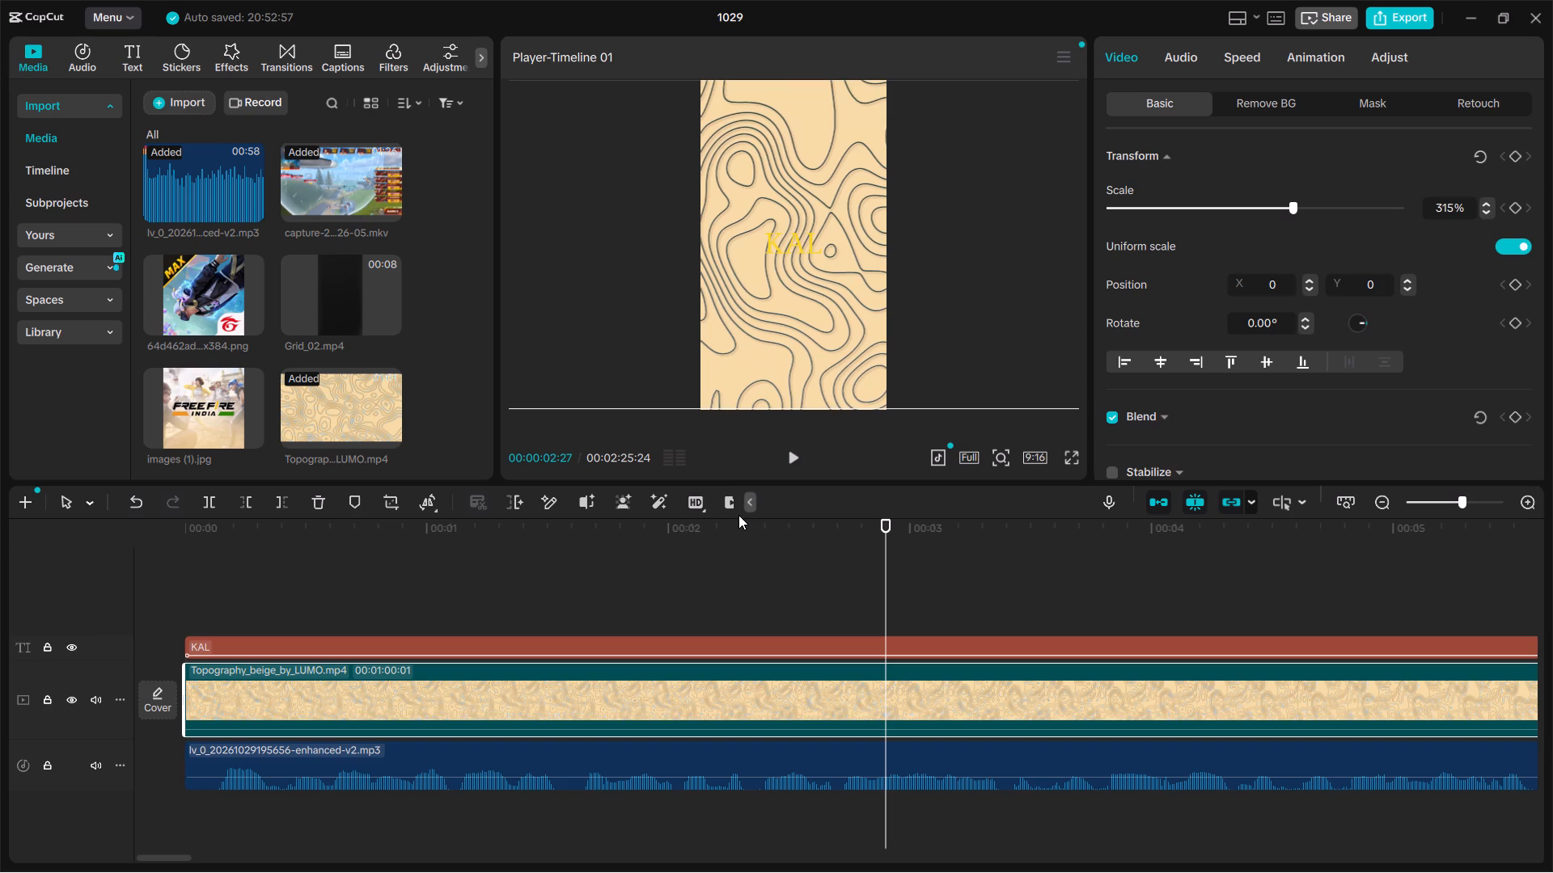